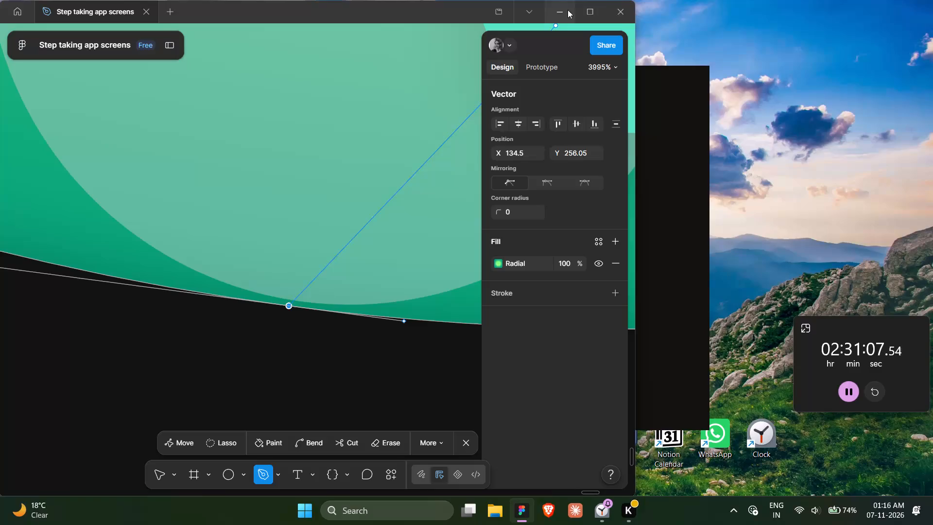
Maximize the design file's window.
left_click(585, 9)
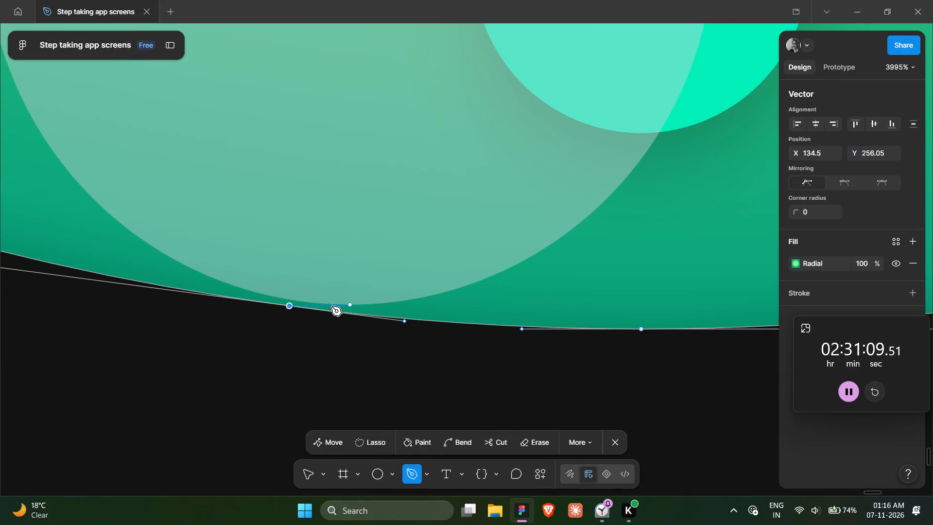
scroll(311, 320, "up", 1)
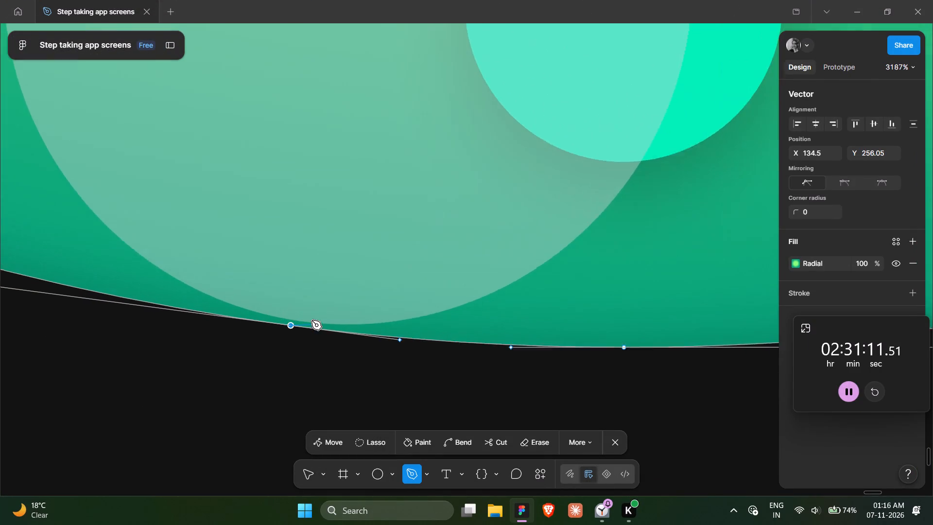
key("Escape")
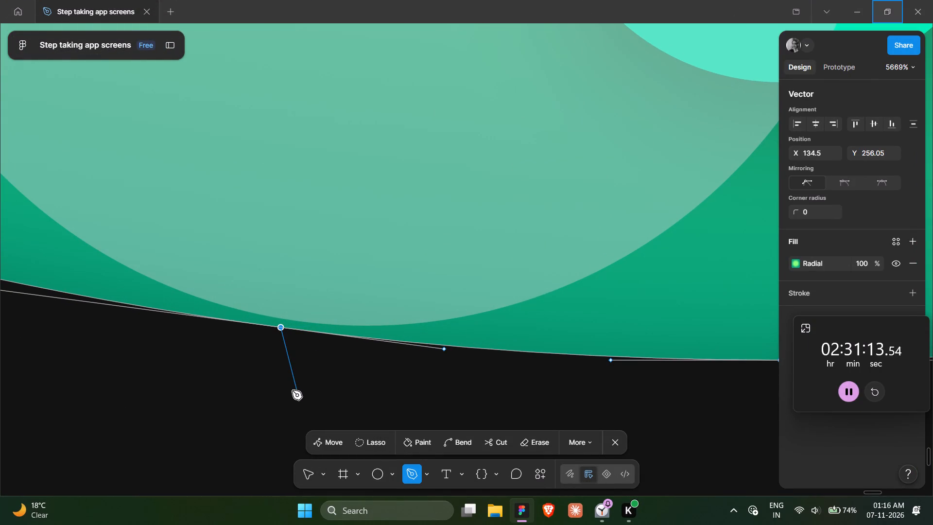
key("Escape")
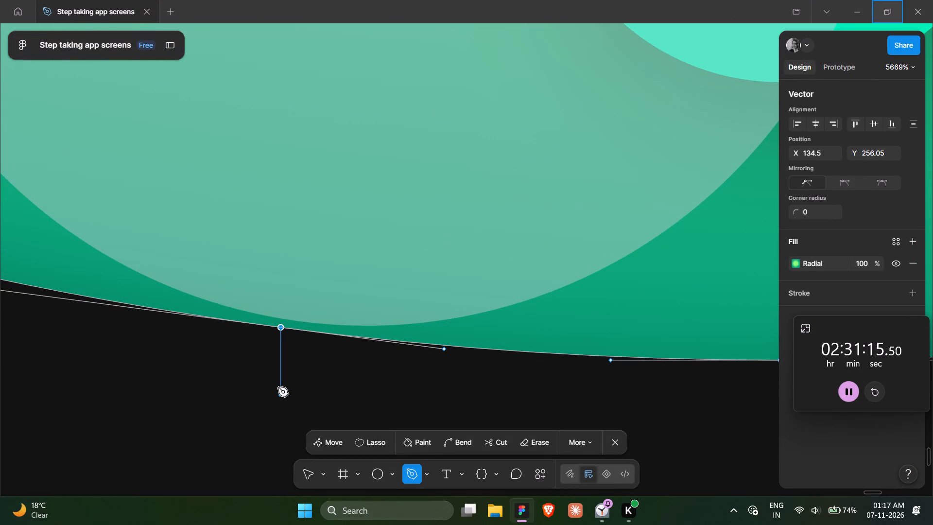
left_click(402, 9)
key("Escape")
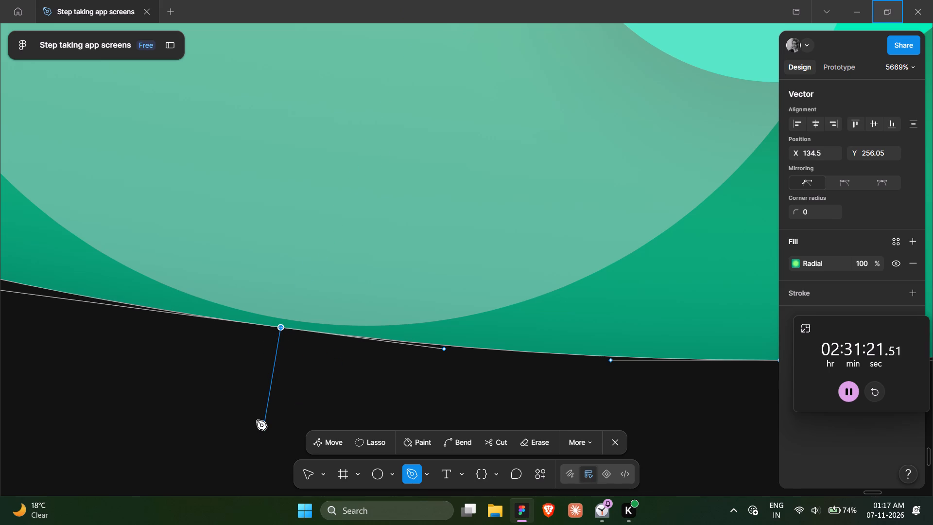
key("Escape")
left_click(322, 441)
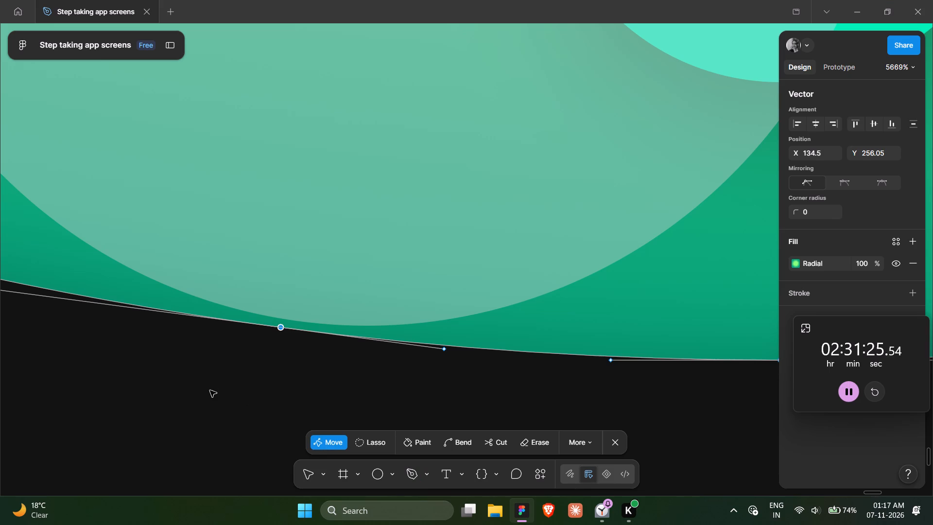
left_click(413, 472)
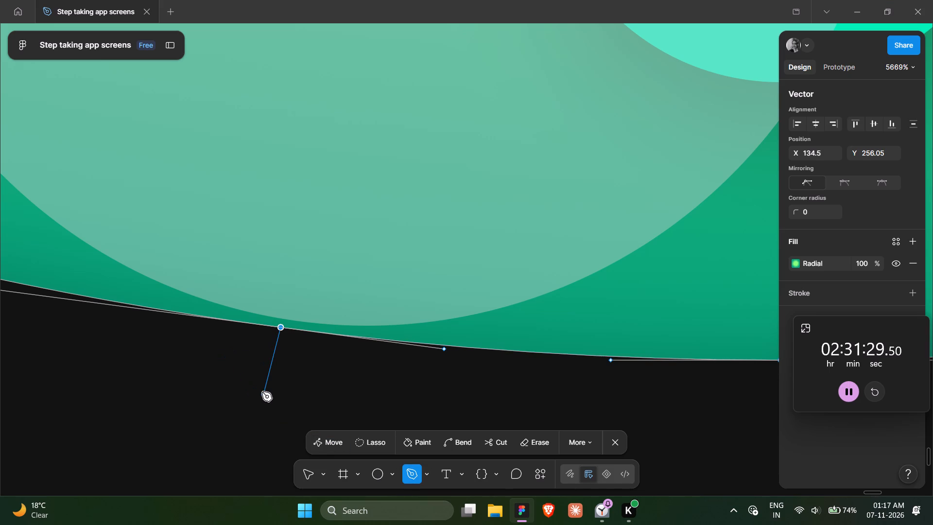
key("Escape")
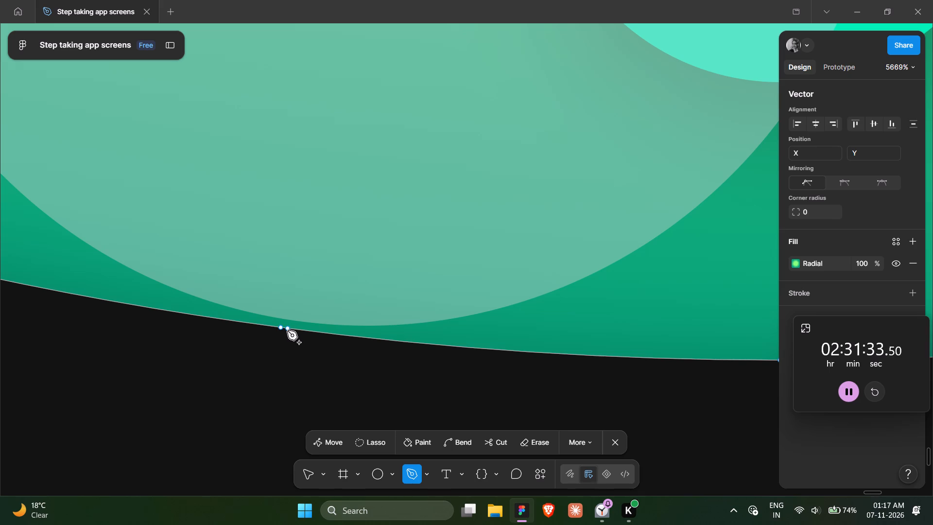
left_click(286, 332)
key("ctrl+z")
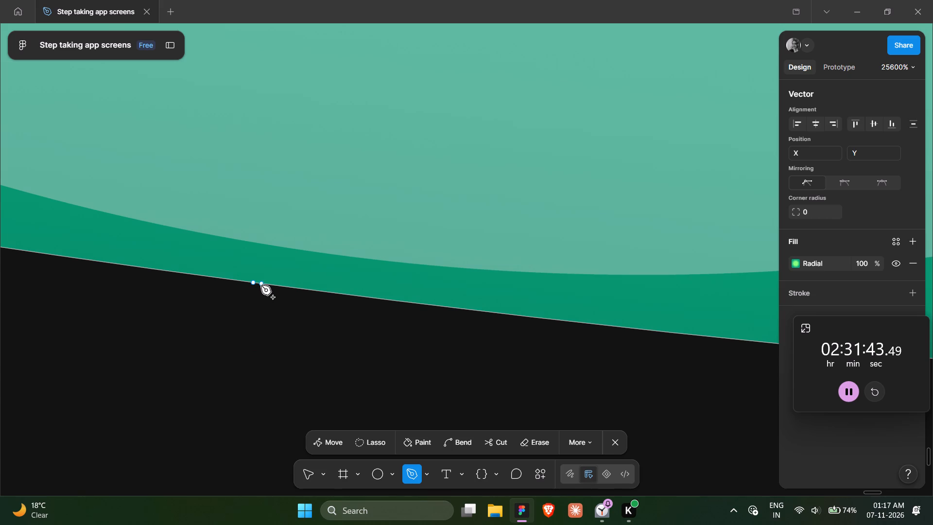
With the Pen tool, add a point on the ring's outer edge below the translucent circle and draw a line across to the inner edge.
left_click(261, 285)
key("Escape")
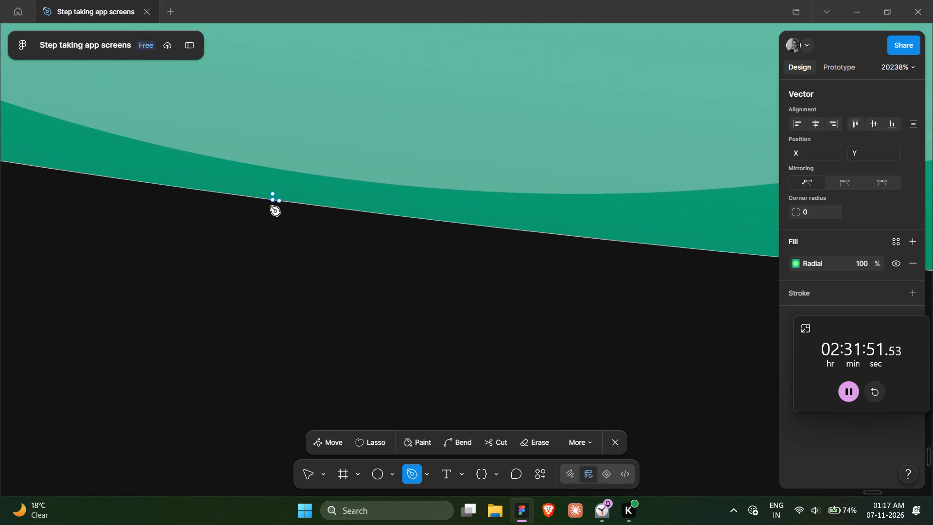
left_click(271, 202)
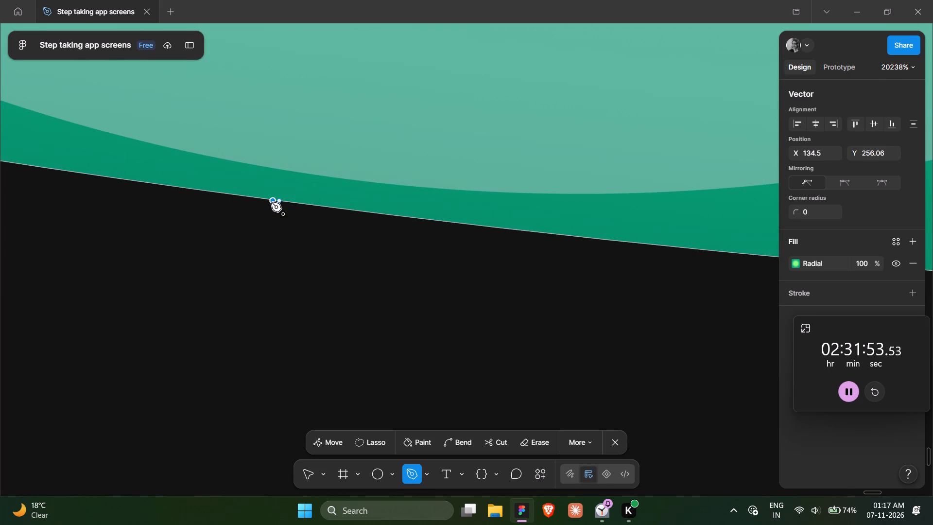
scroll(304, 74, "up", 6)
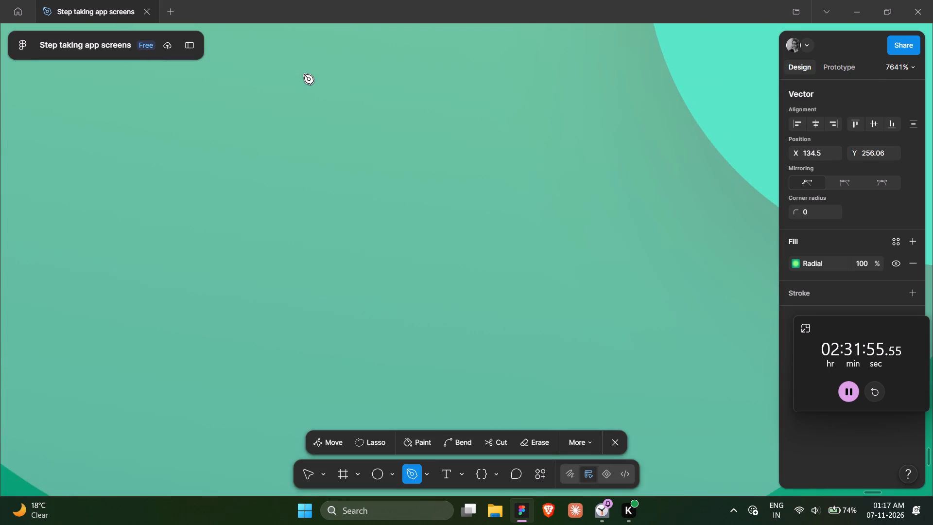
scroll(304, 74, "up", 4)
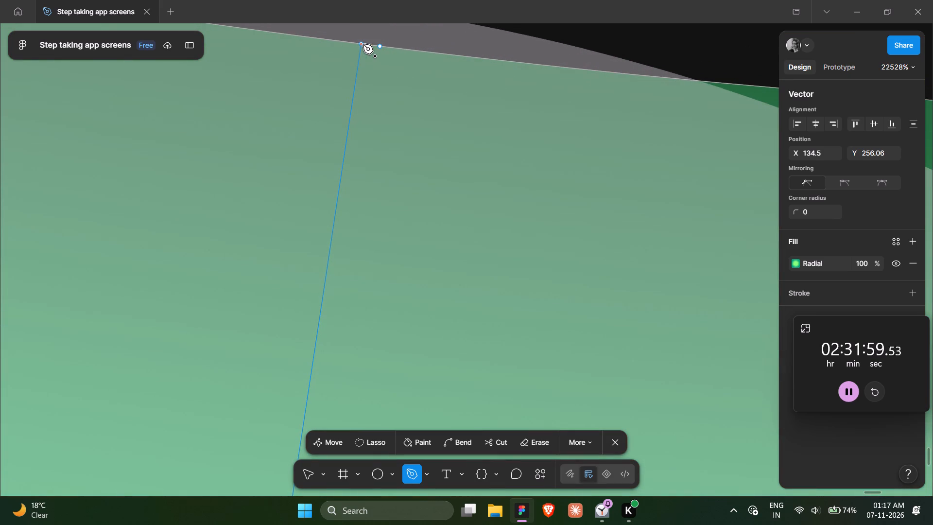
left_click(360, 44)
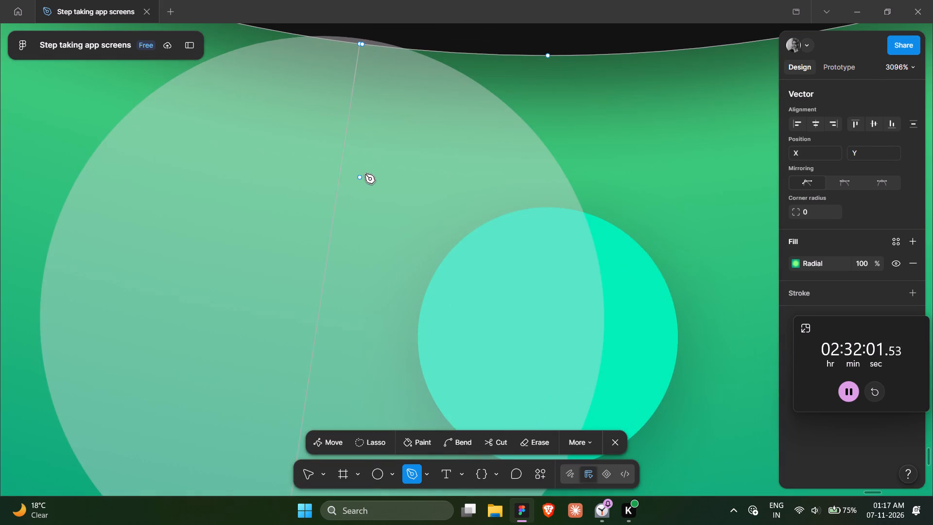
Select the Frame 3125 ring's anchor points clockwise from its top end to just before the new cross line and delete them.
scroll(372, 216, "up", 2)
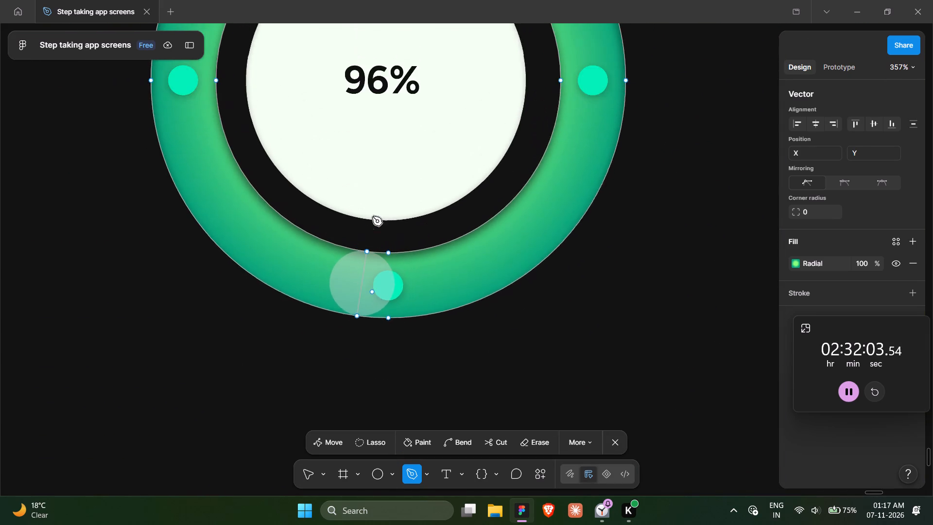
scroll(372, 216, "up", 1)
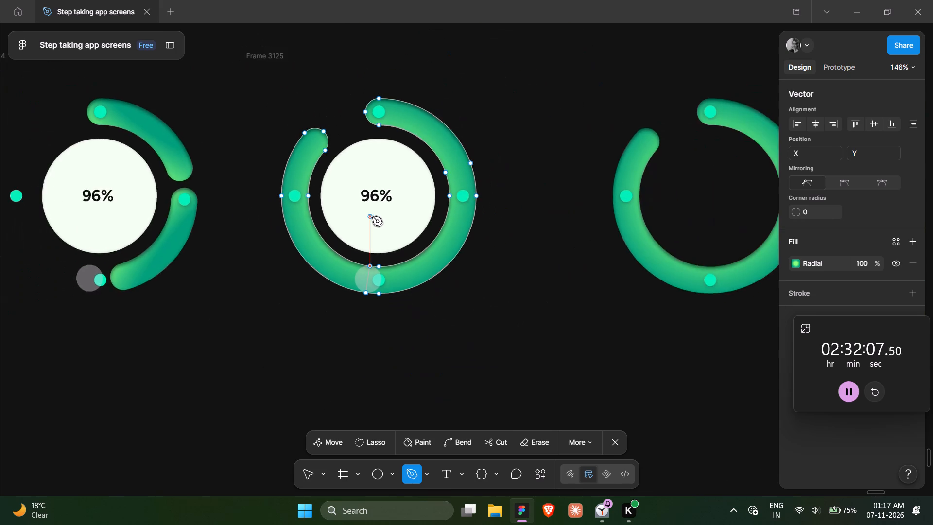
scroll(372, 216, "right", 2)
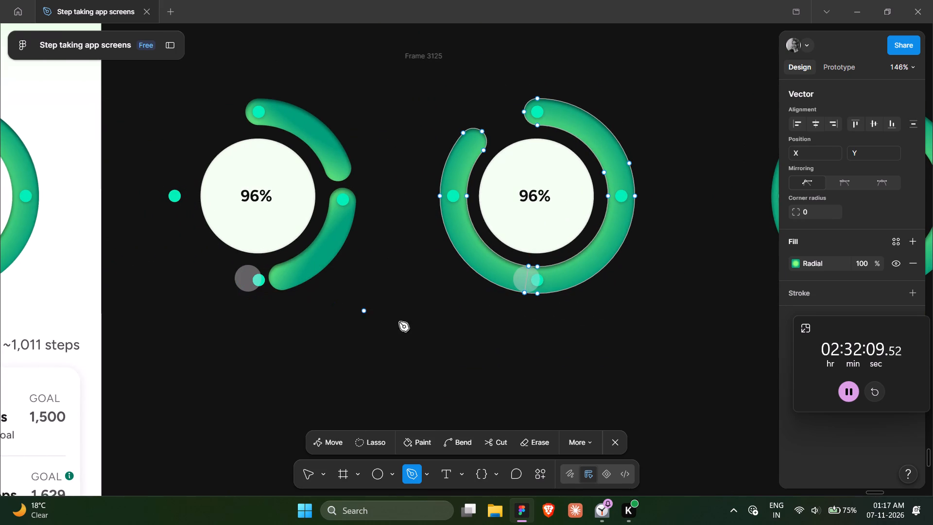
scroll(521, 299, "left", 1)
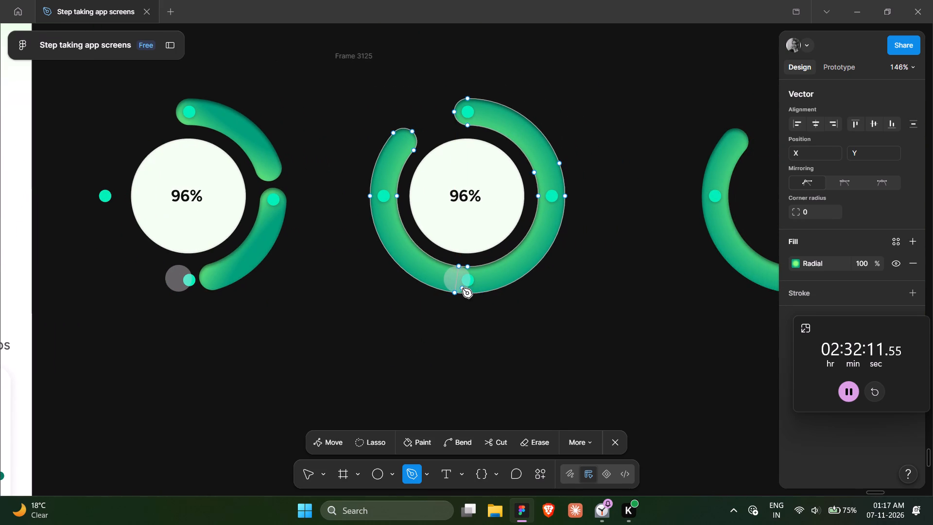
scroll(462, 288, "up", 1)
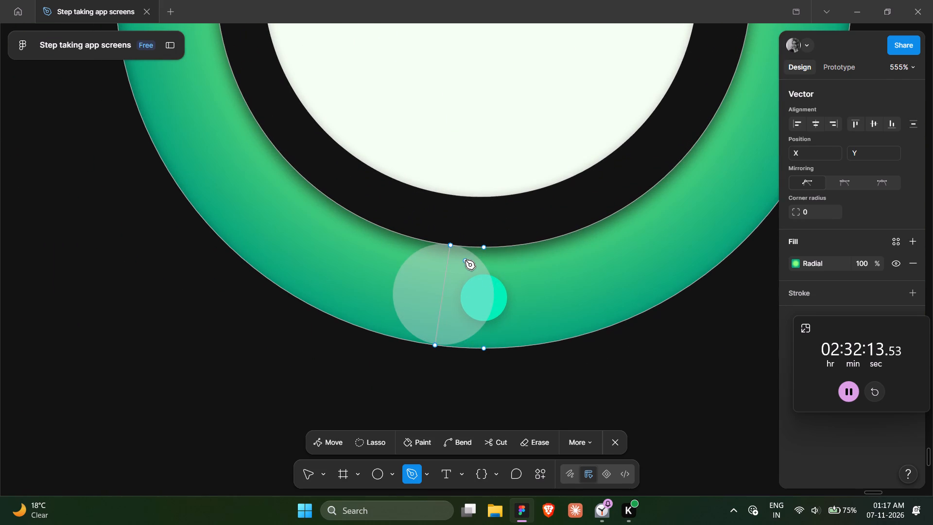
left_click(324, 442)
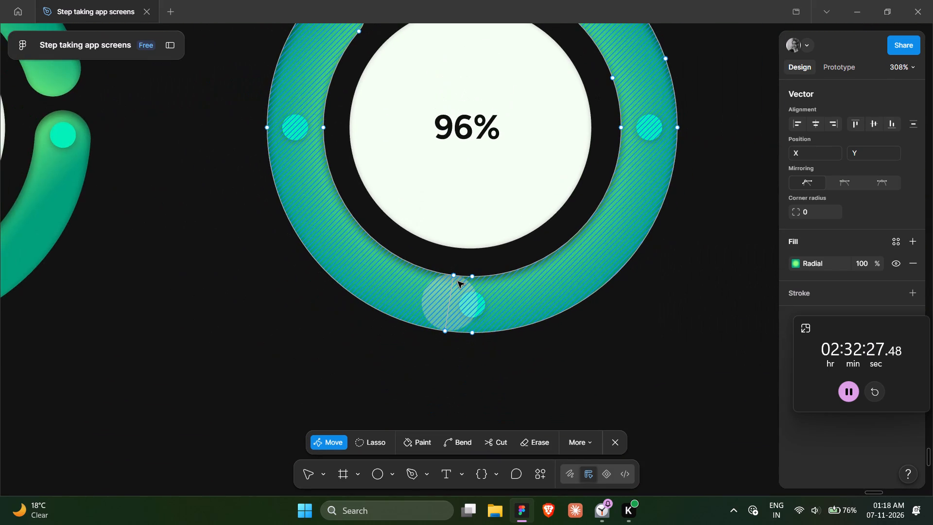
scroll(583, 253, "up", 3)
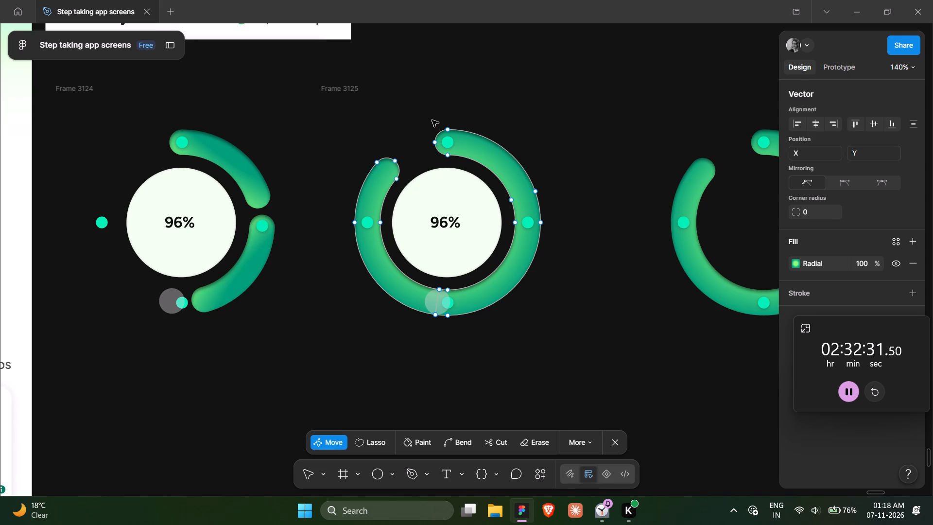
left_click_drag(432, 120, 554, 239)
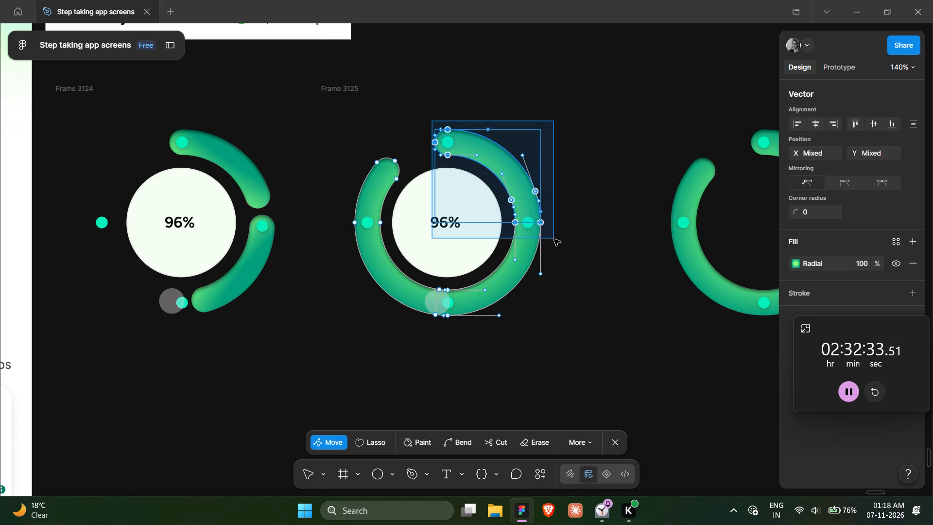
left_click_drag(554, 239, 562, 261)
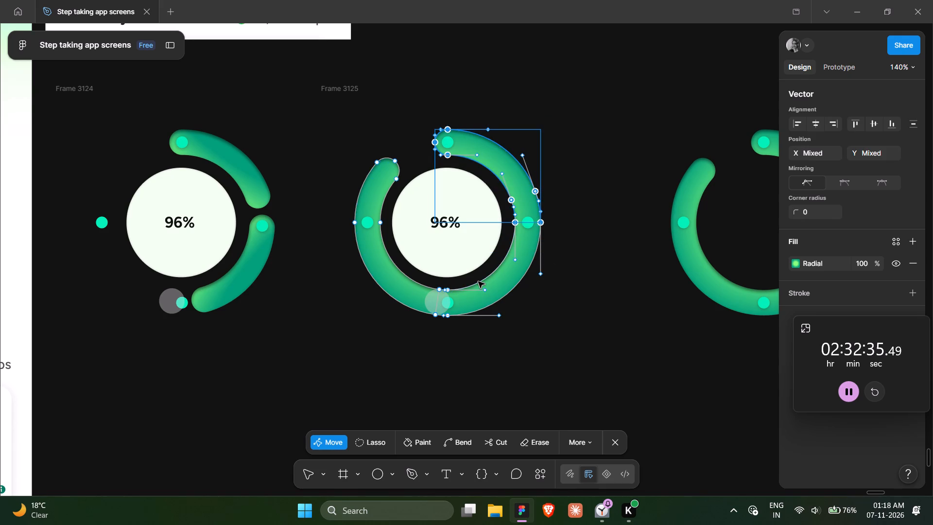
scroll(478, 281, "down", 1)
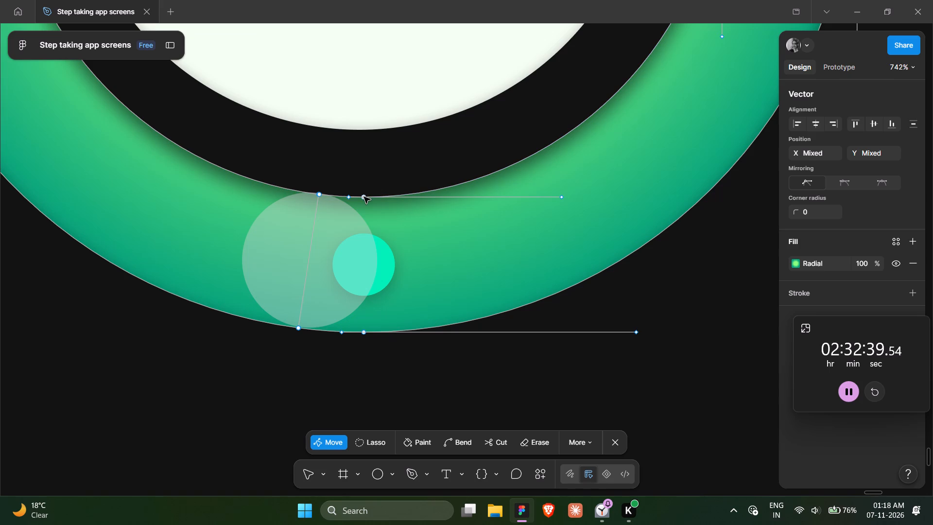
left_click(363, 197, "shift")
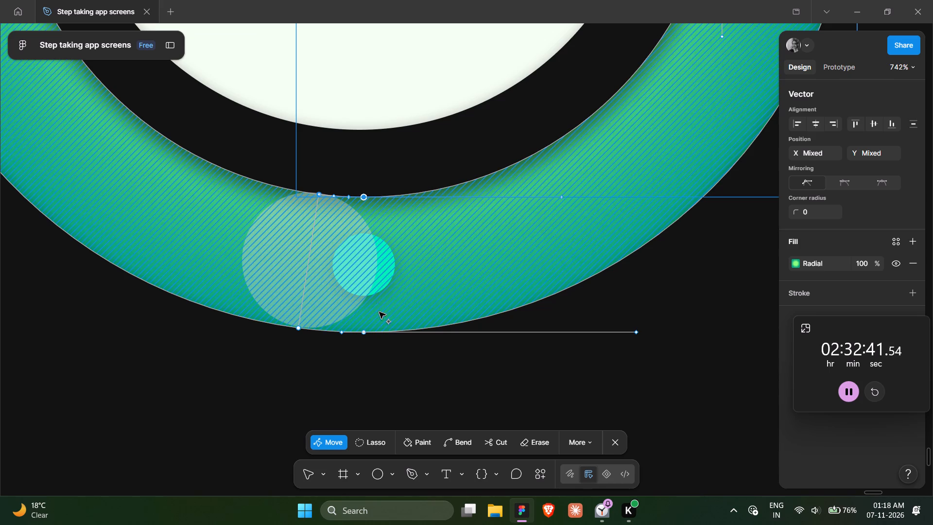
left_click(364, 332, "shift")
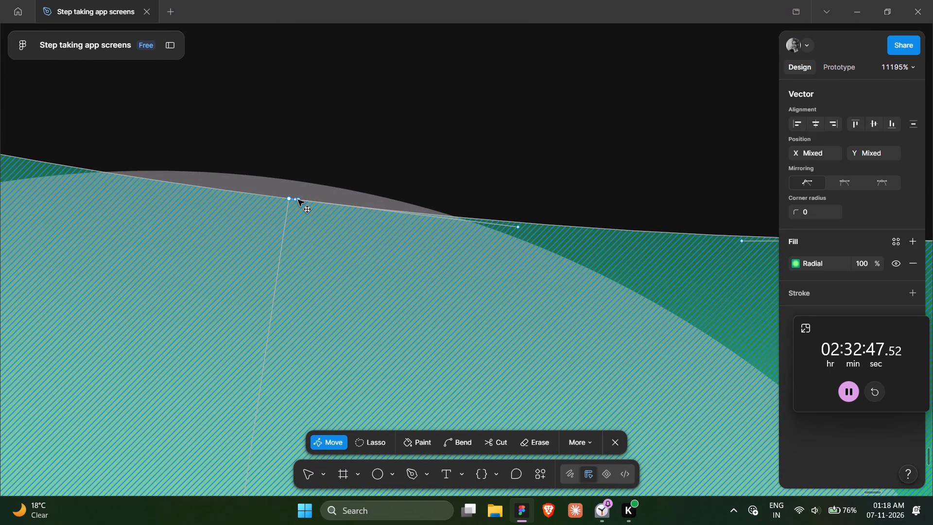
left_click(300, 200, "shift")
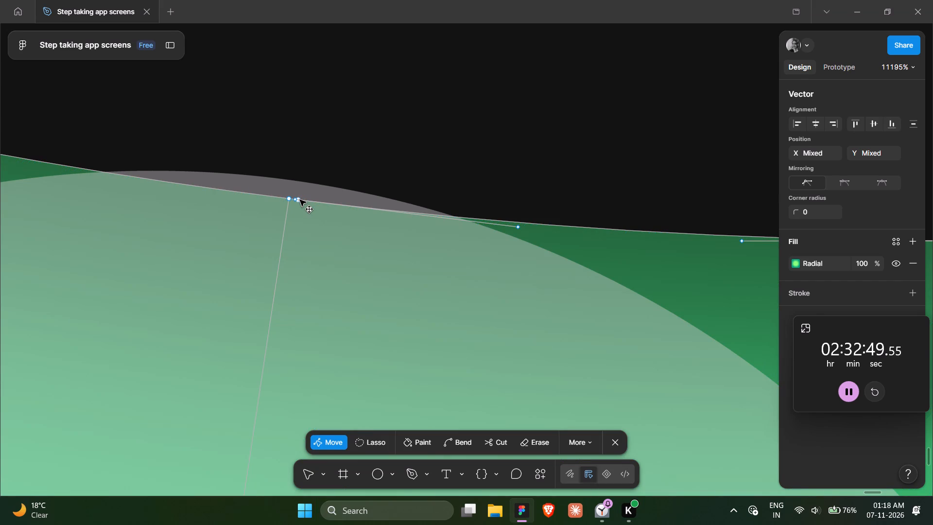
scroll(306, 298, "down", 9)
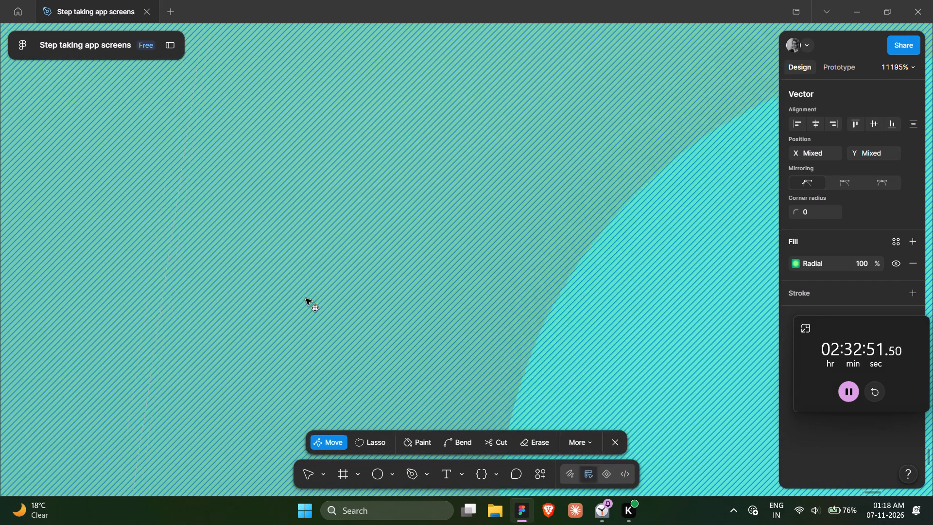
scroll(306, 298, "down", 6)
scroll(306, 298, "right", 1)
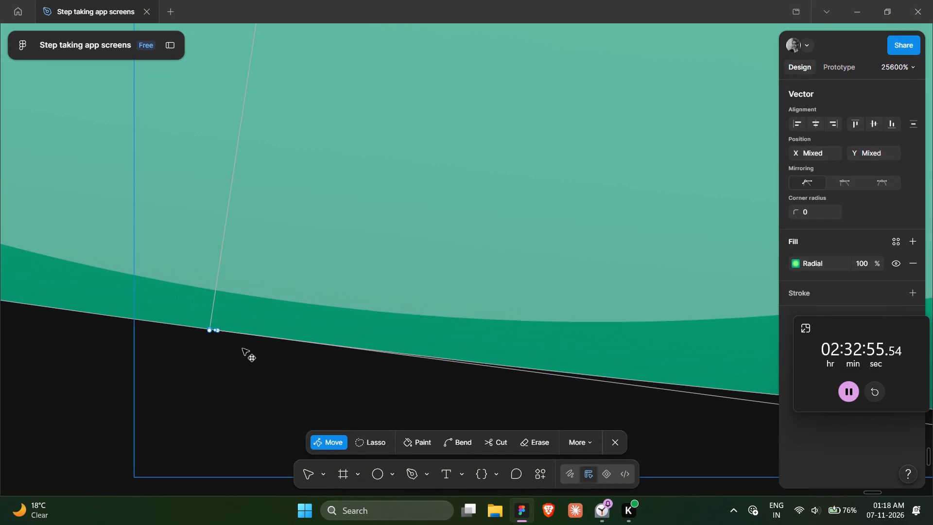
left_click(221, 331, "shift")
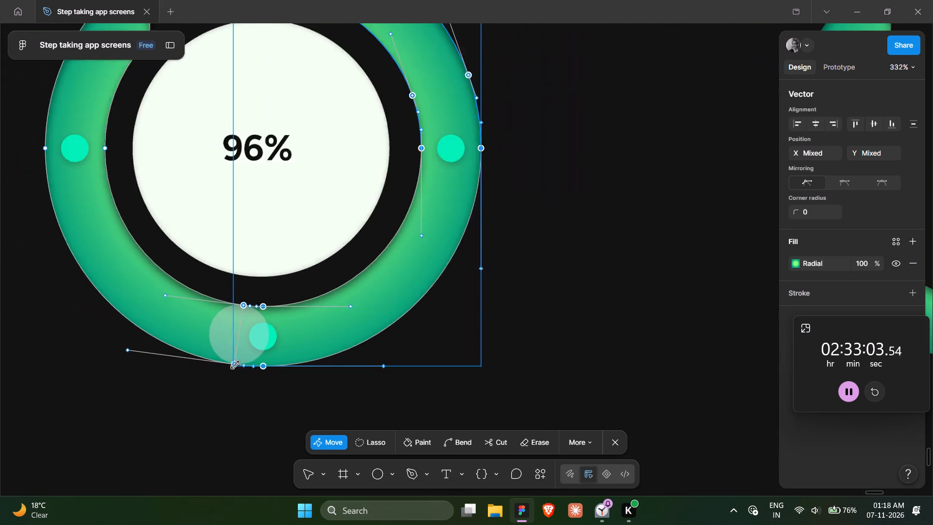
key("Delete")
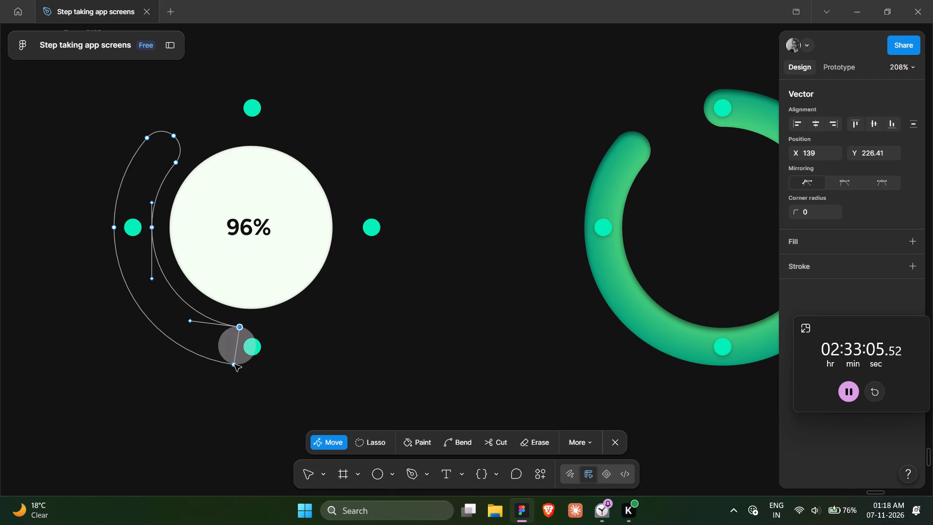
scroll(235, 365, "right", 1)
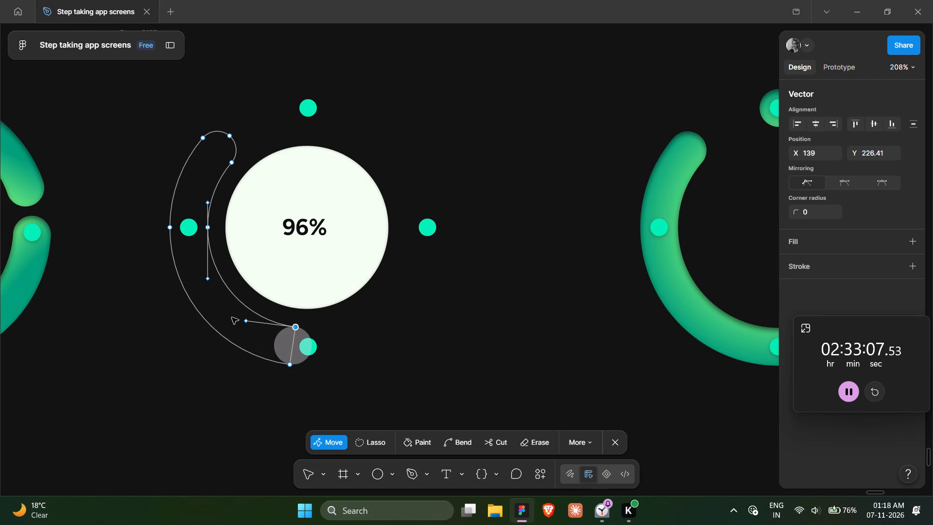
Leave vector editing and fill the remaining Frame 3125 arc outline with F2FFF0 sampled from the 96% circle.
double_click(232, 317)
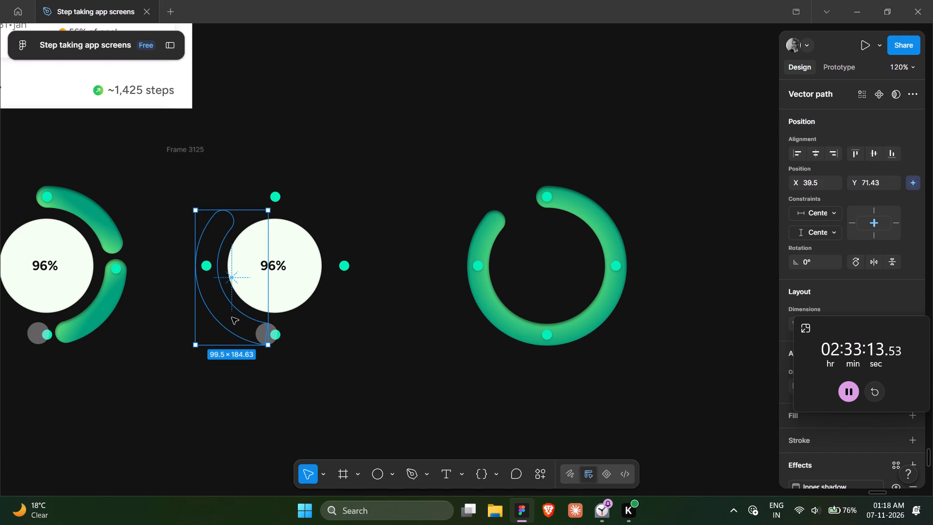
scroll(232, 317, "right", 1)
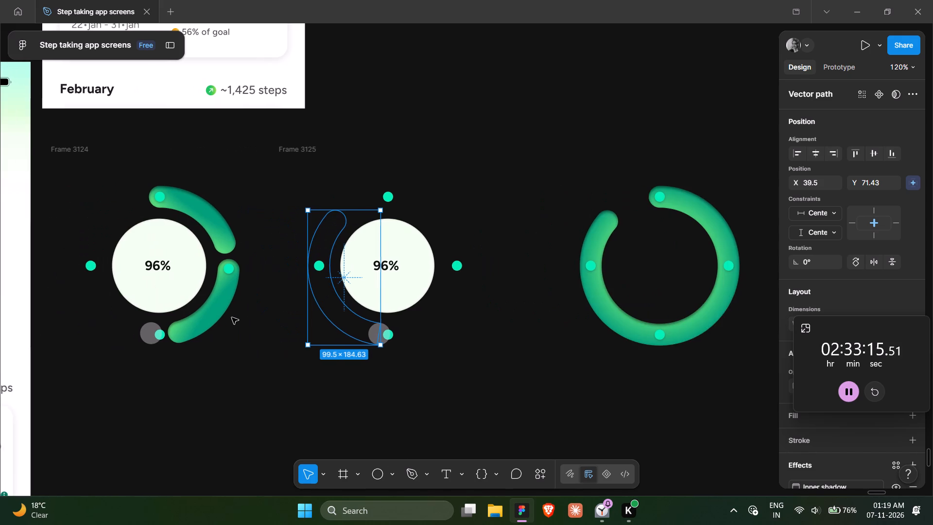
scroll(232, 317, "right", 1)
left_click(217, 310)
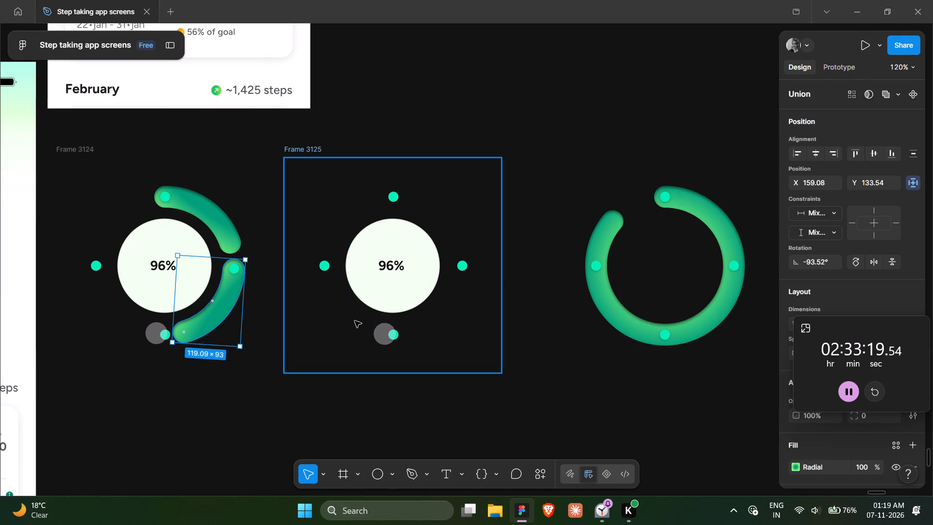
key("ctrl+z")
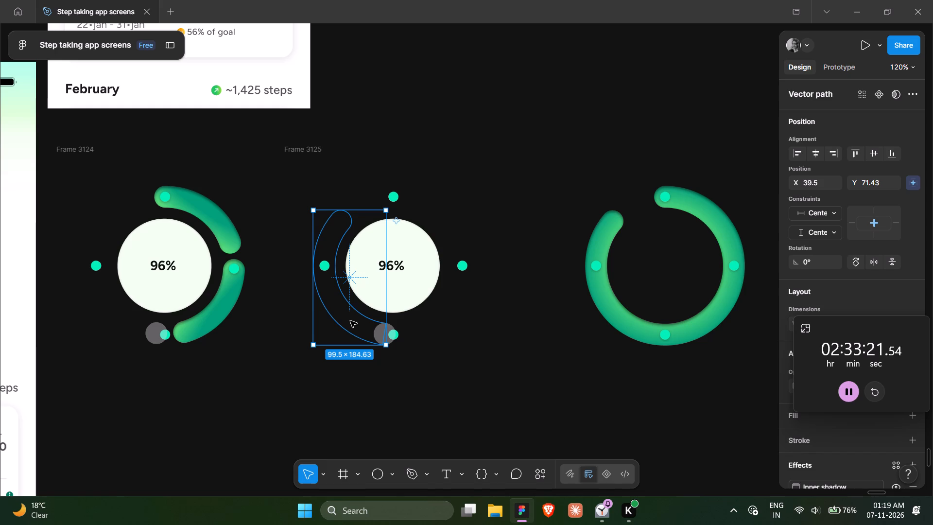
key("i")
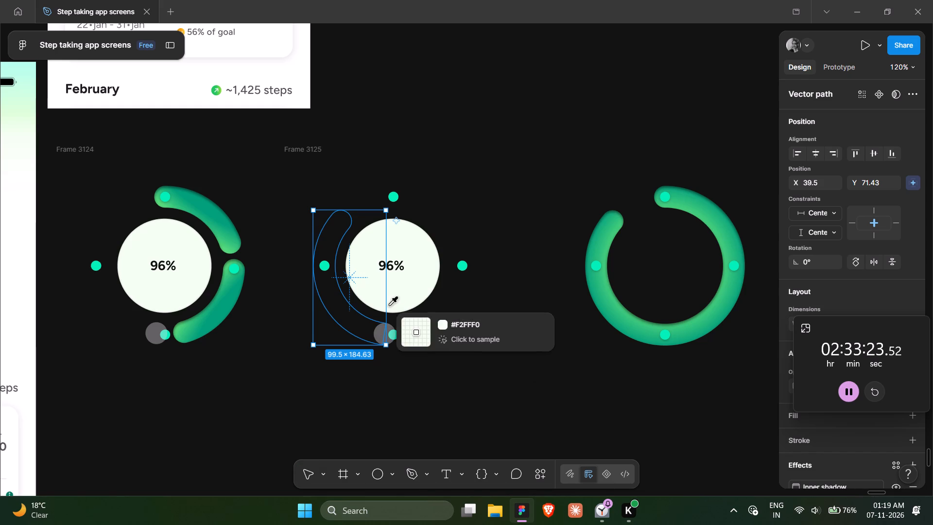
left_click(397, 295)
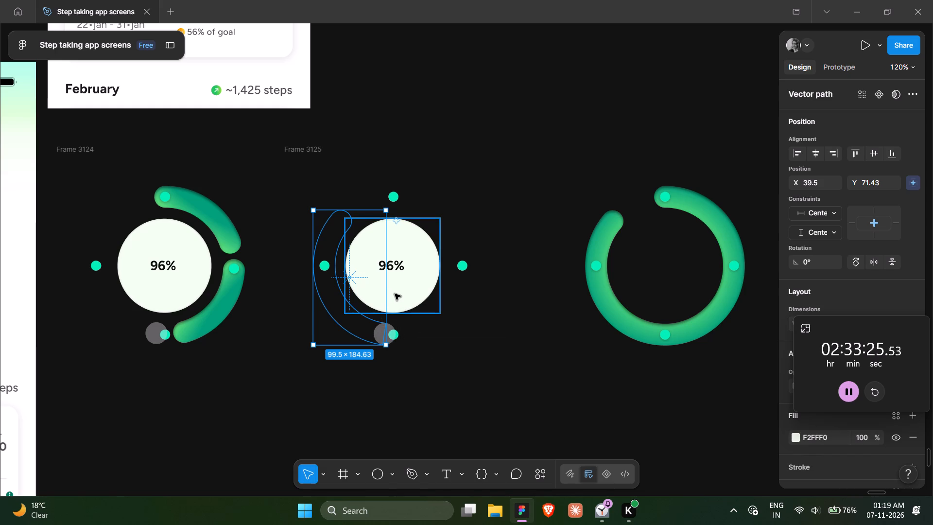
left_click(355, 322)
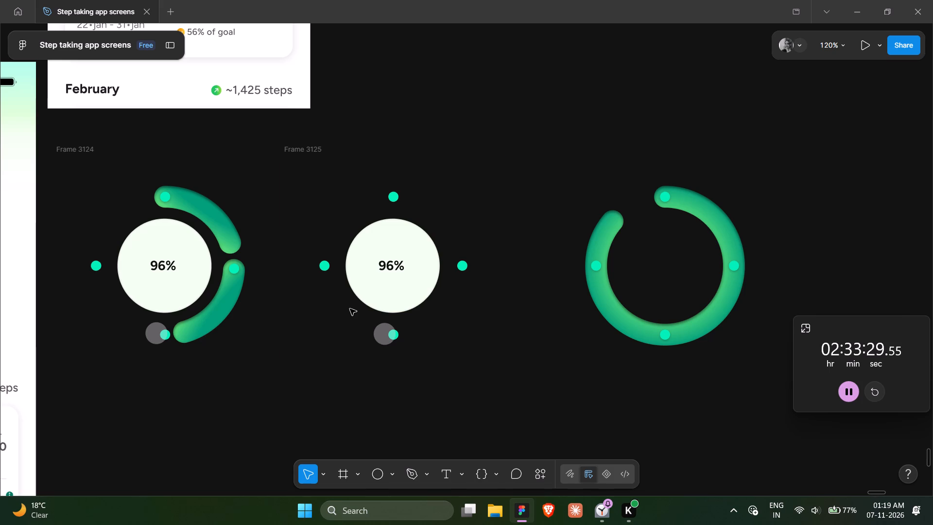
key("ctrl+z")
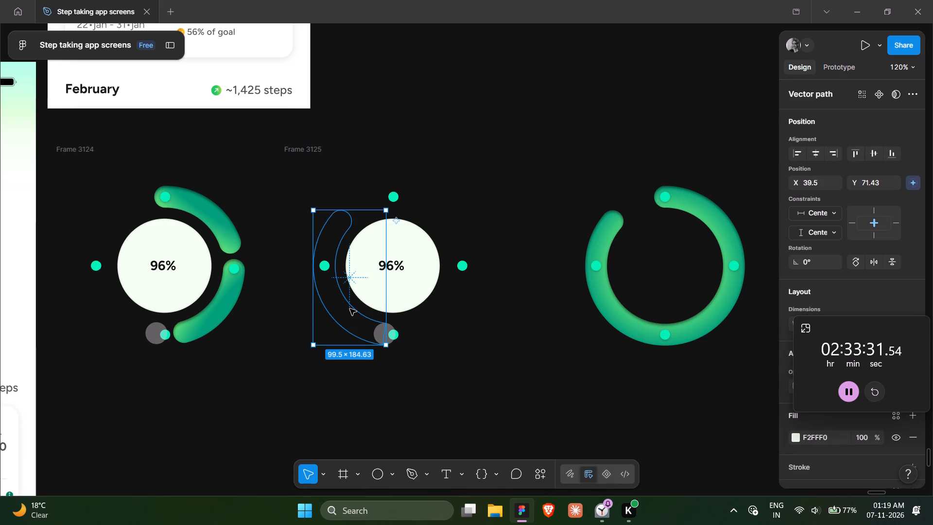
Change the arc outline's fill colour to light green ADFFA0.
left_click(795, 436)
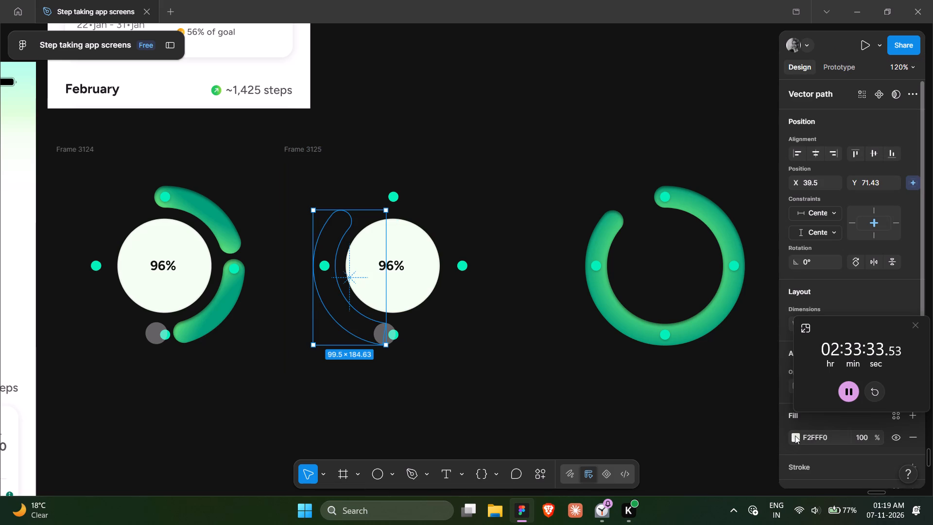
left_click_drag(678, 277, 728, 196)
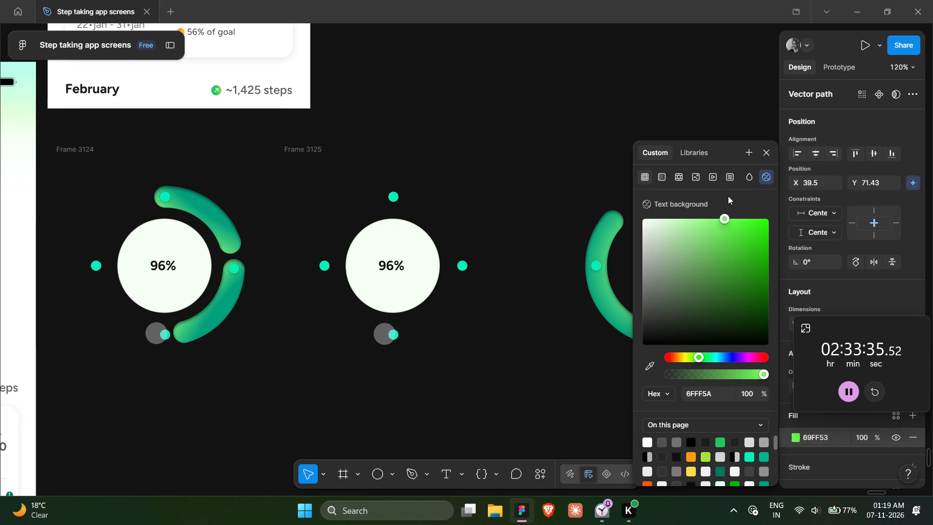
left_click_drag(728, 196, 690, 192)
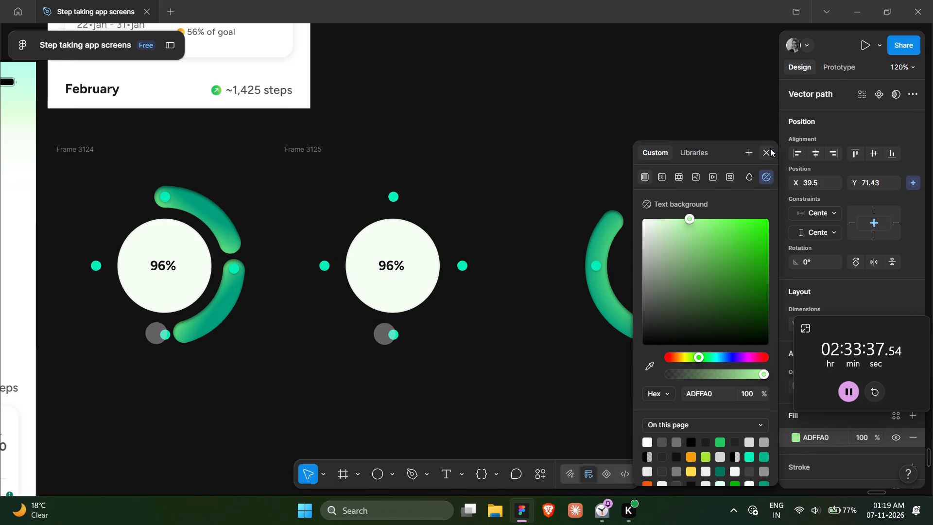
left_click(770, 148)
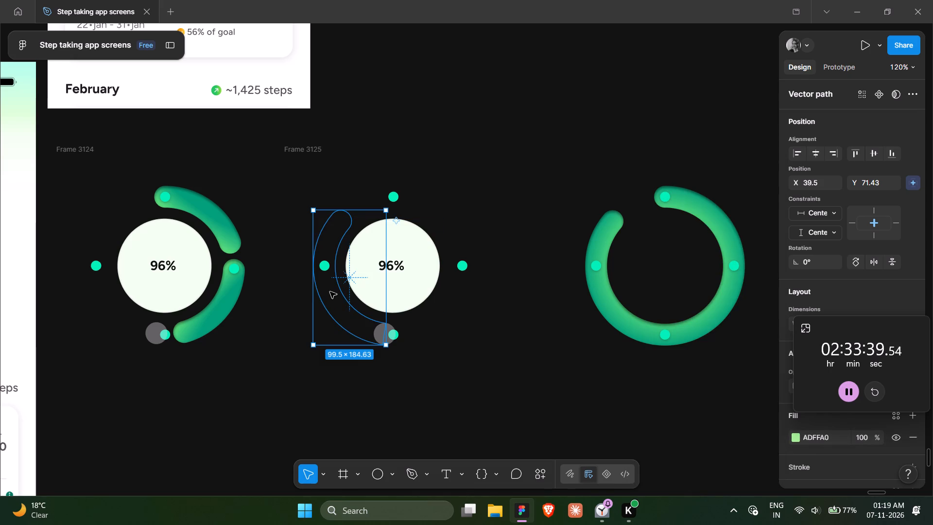
Move the floating stopwatch window off the design properties and onto the canvas area.
left_click_drag(837, 329, 614, 361)
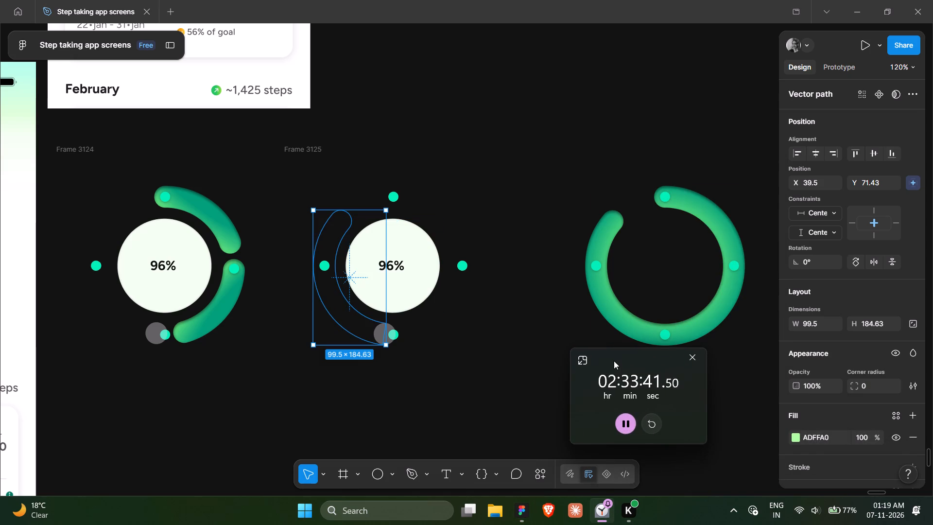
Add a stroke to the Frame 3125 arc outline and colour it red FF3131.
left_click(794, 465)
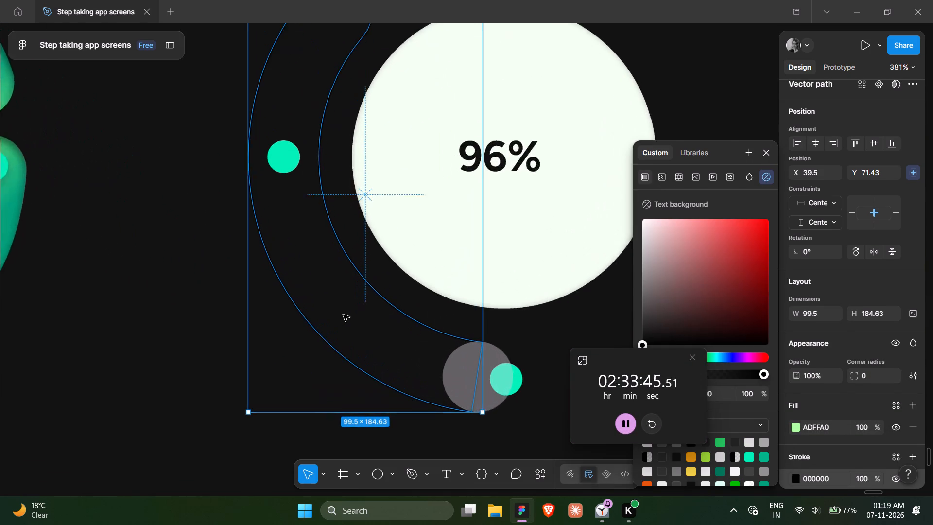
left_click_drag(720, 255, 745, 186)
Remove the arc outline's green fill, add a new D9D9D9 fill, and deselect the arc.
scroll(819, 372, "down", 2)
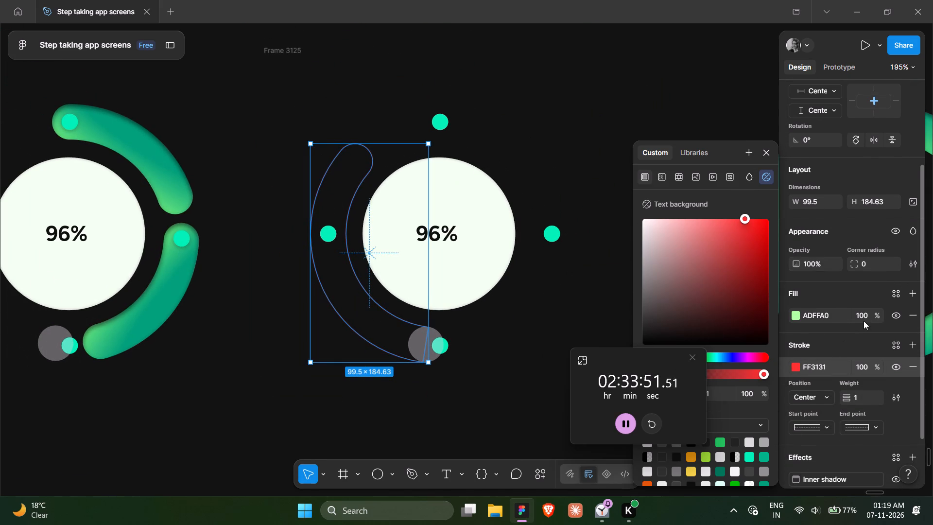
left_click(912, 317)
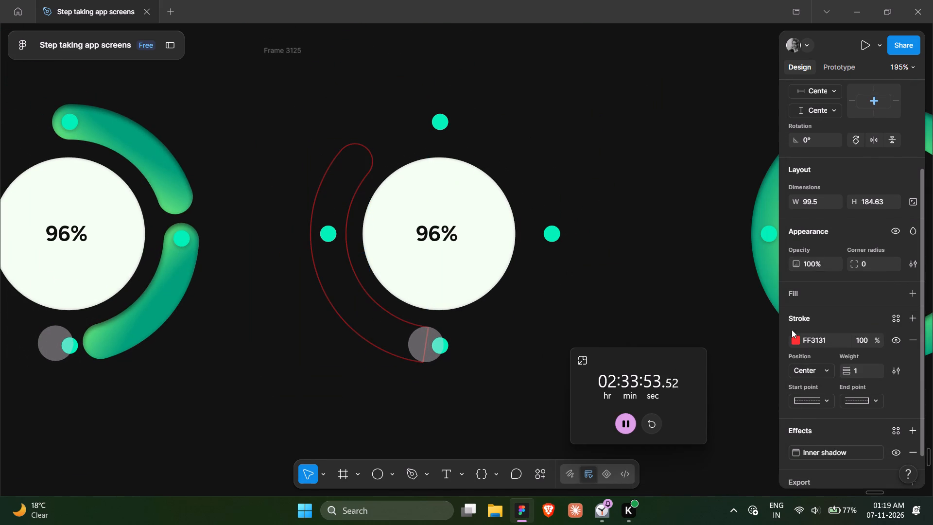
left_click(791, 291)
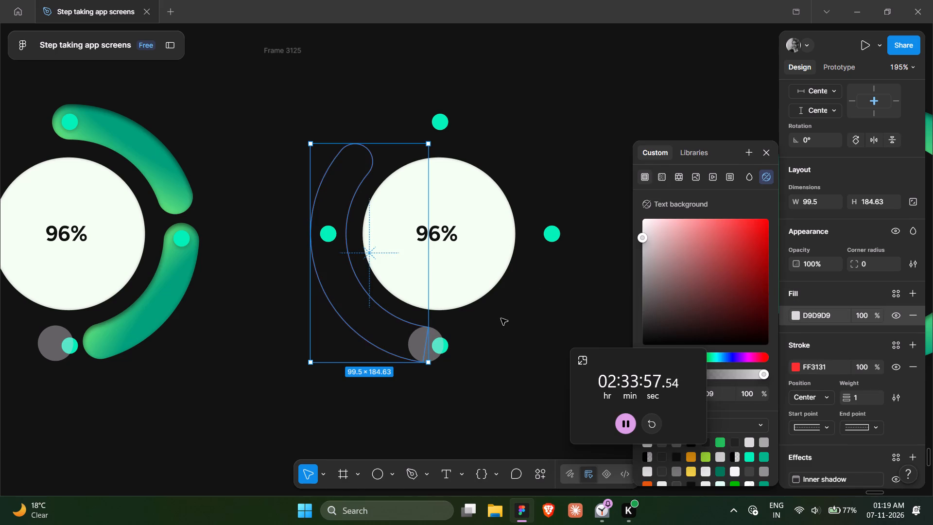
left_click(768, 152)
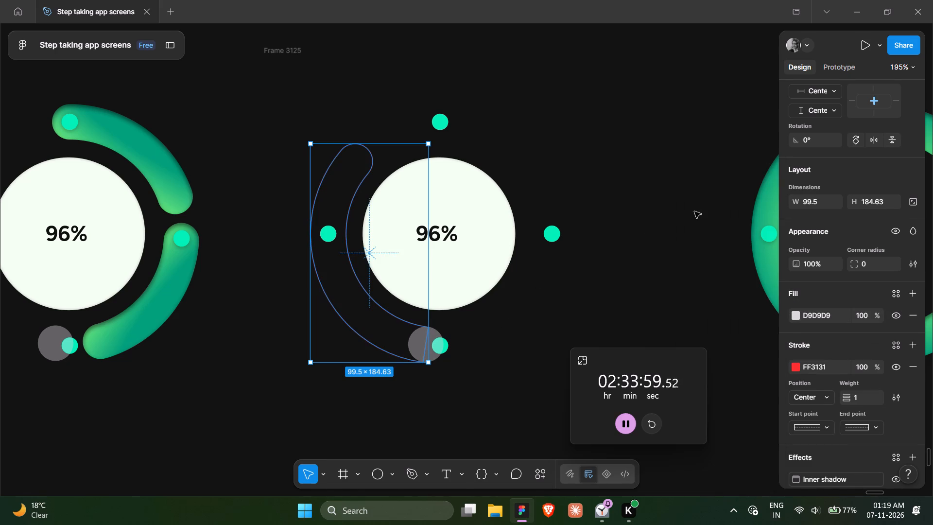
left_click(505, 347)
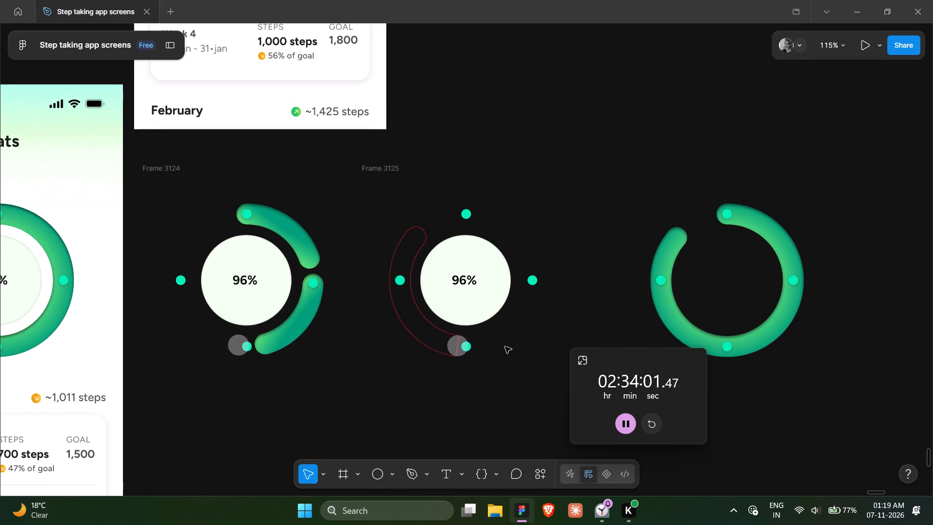
Undo the arc's fill and stroke changes and the anchor point deletion, back to the full ring with its points selected.
key("ctrl+z")
key("ctrl+z")
key("ctrl+z")
key("ctrl+z")
key("ctrl+z")
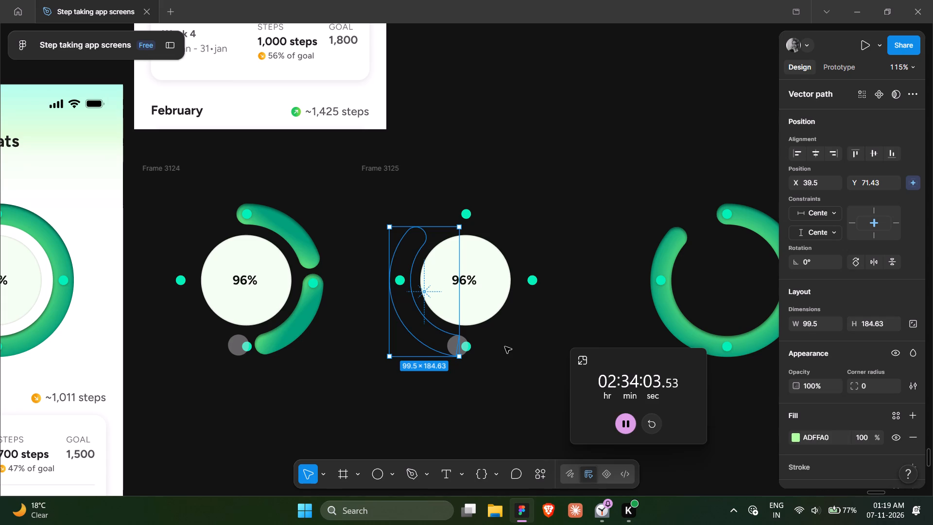
key("ctrl+z")
key("ctrl+z")
key("ctrl+z")
key("ctrl+z")
key("ctrl+z")
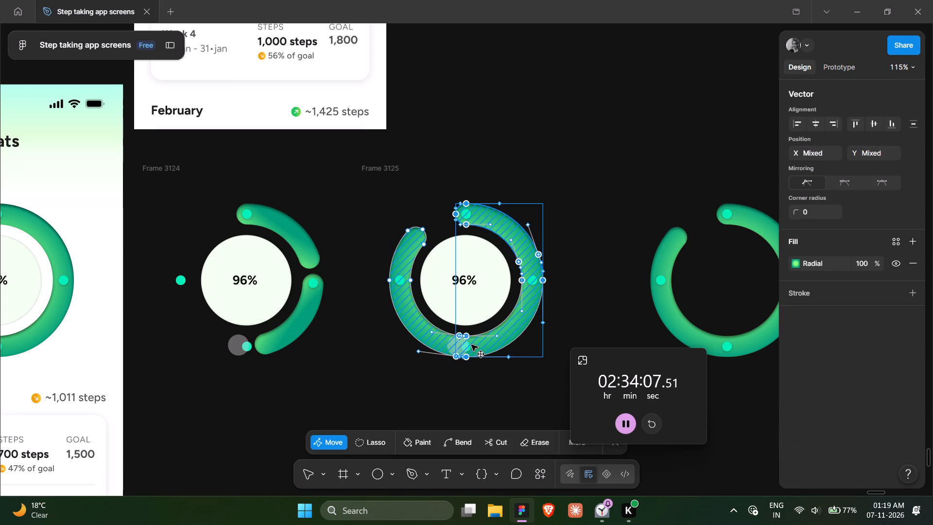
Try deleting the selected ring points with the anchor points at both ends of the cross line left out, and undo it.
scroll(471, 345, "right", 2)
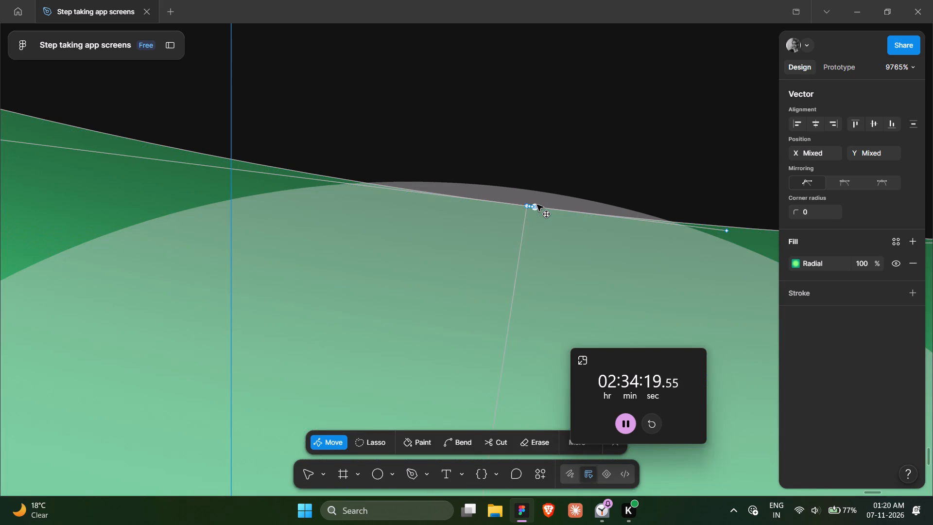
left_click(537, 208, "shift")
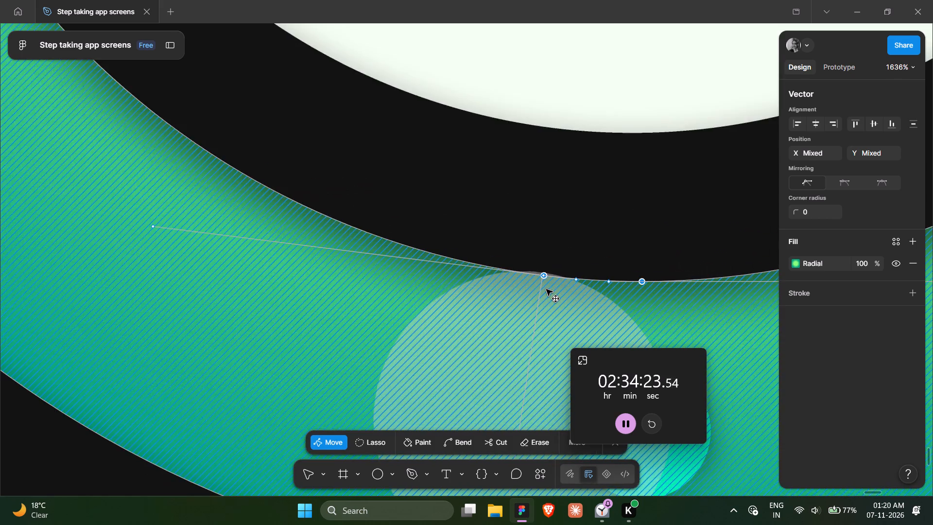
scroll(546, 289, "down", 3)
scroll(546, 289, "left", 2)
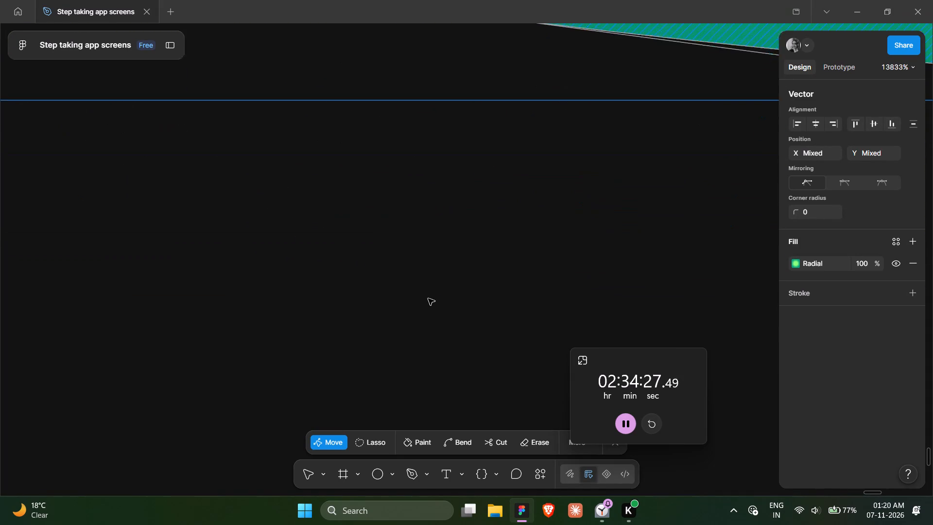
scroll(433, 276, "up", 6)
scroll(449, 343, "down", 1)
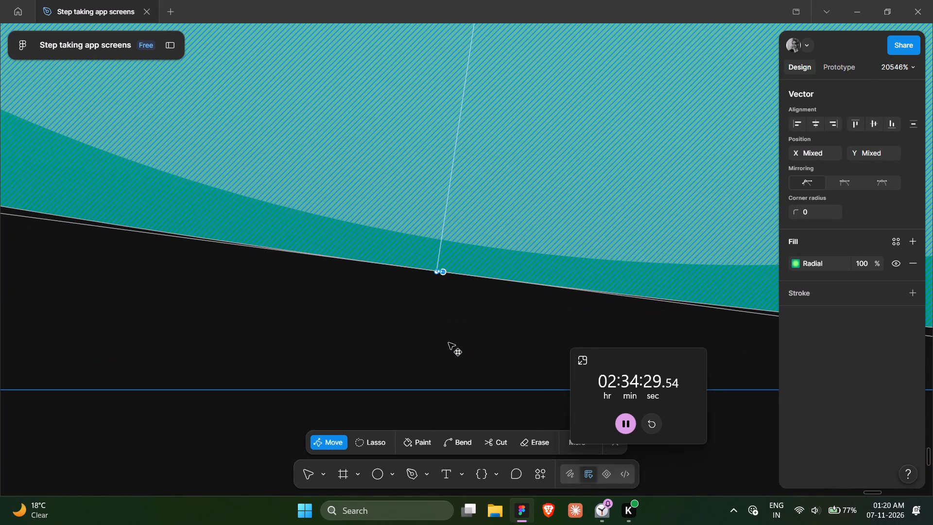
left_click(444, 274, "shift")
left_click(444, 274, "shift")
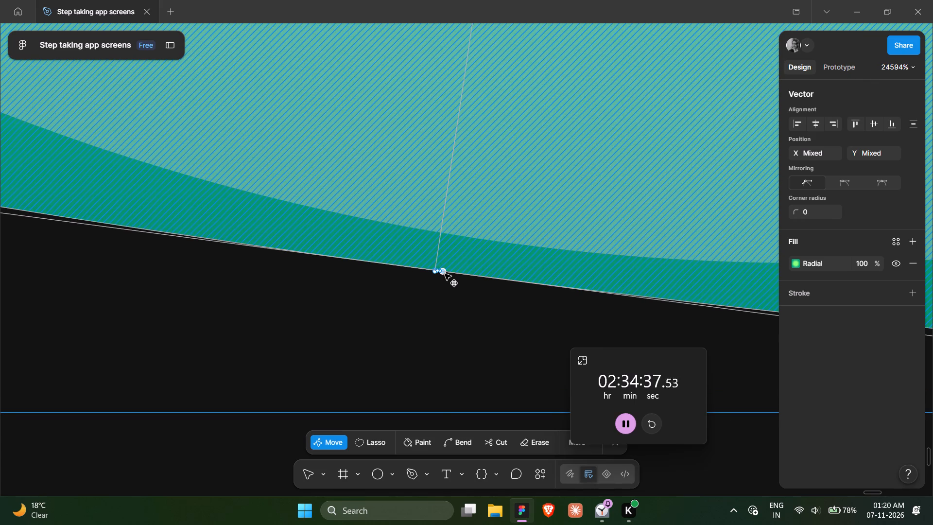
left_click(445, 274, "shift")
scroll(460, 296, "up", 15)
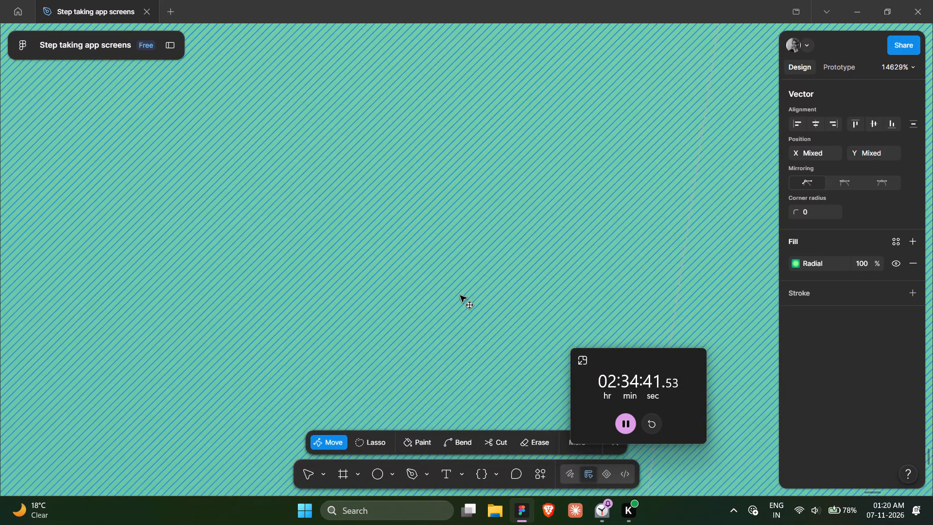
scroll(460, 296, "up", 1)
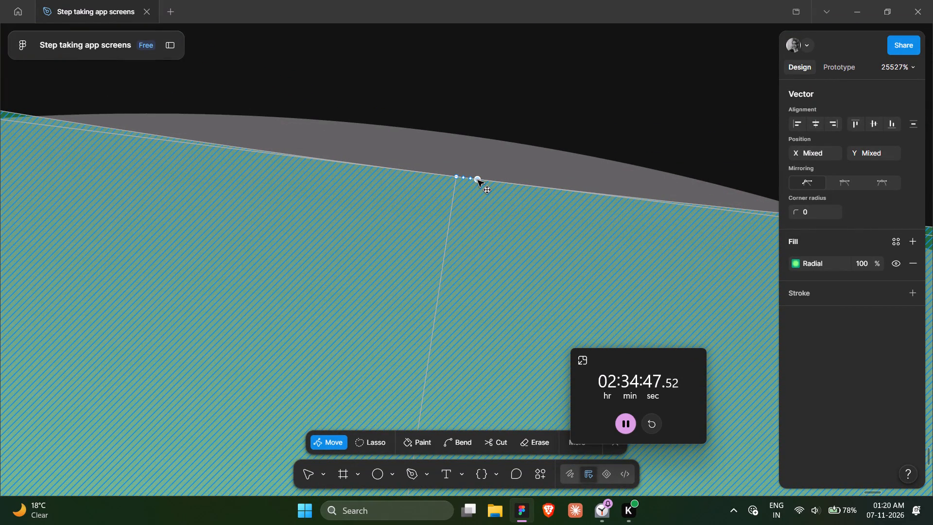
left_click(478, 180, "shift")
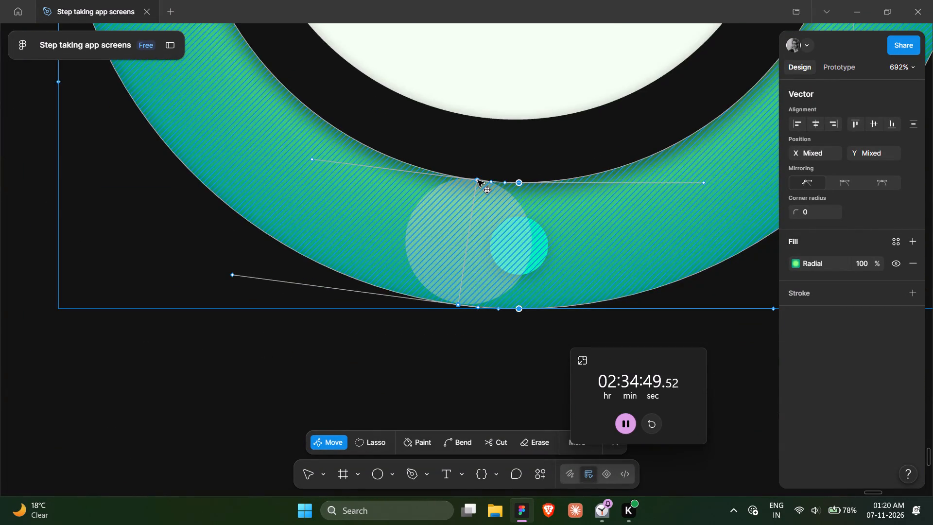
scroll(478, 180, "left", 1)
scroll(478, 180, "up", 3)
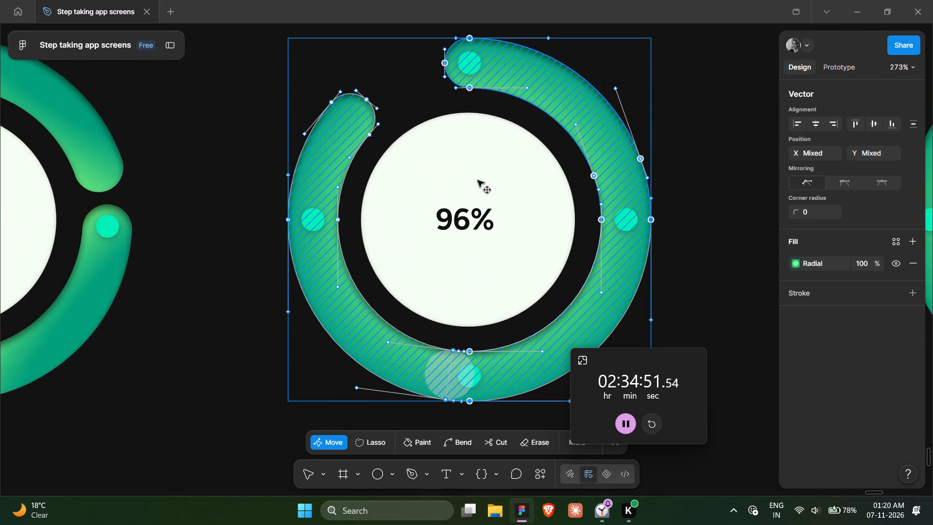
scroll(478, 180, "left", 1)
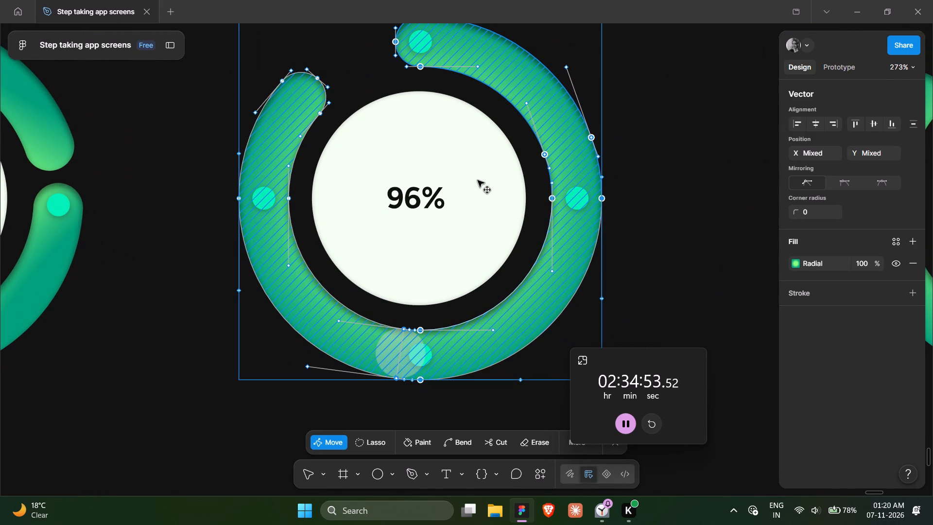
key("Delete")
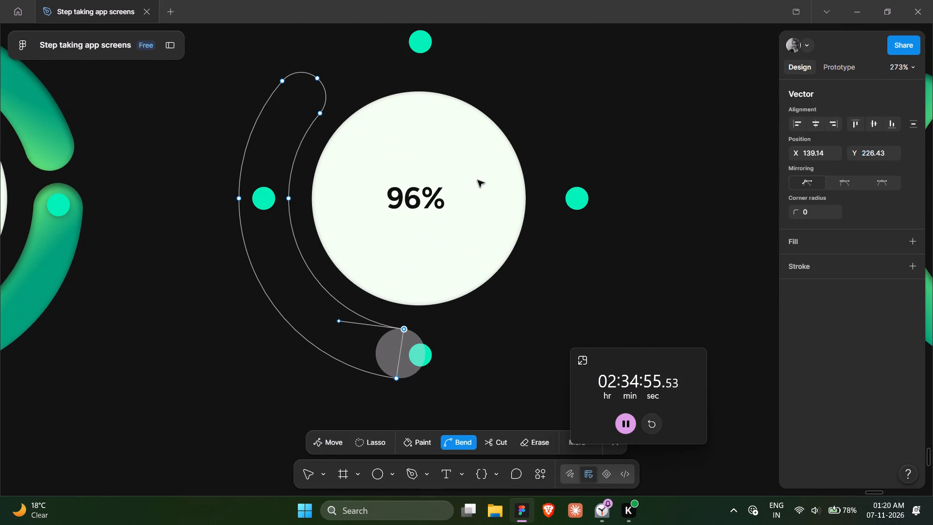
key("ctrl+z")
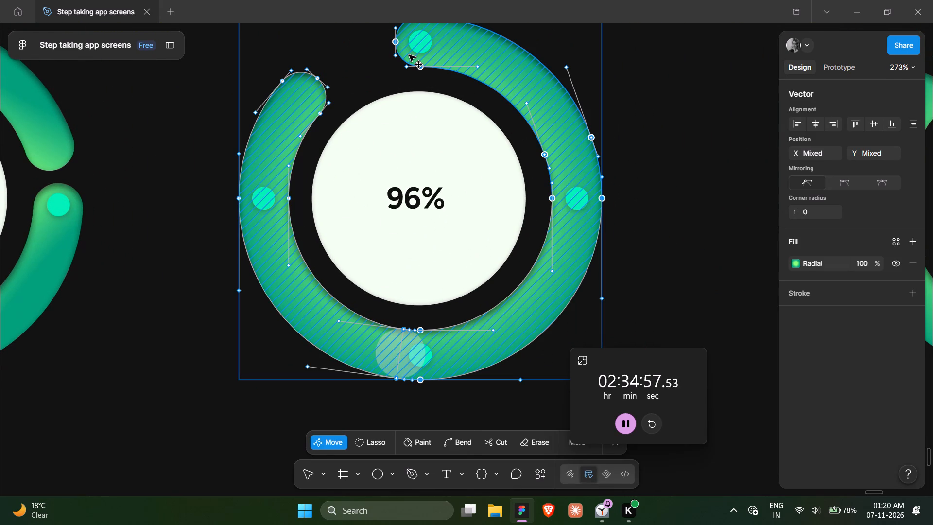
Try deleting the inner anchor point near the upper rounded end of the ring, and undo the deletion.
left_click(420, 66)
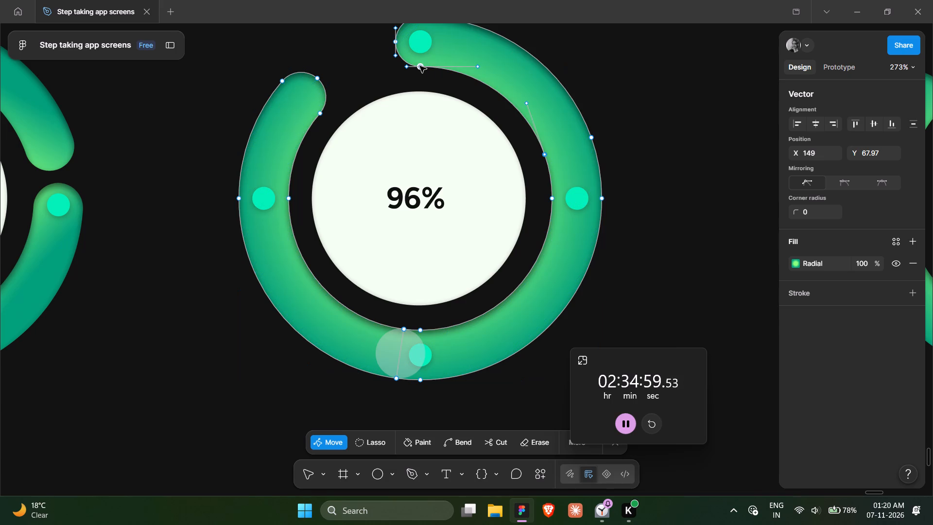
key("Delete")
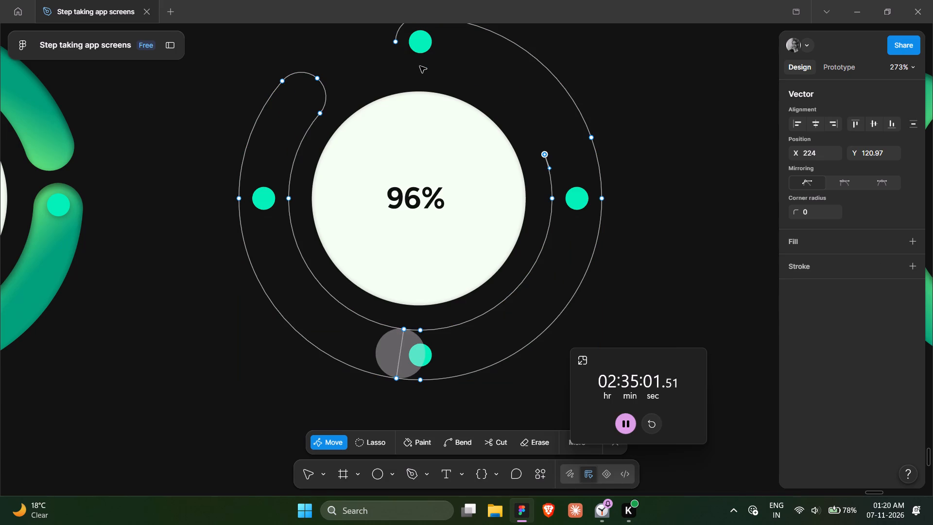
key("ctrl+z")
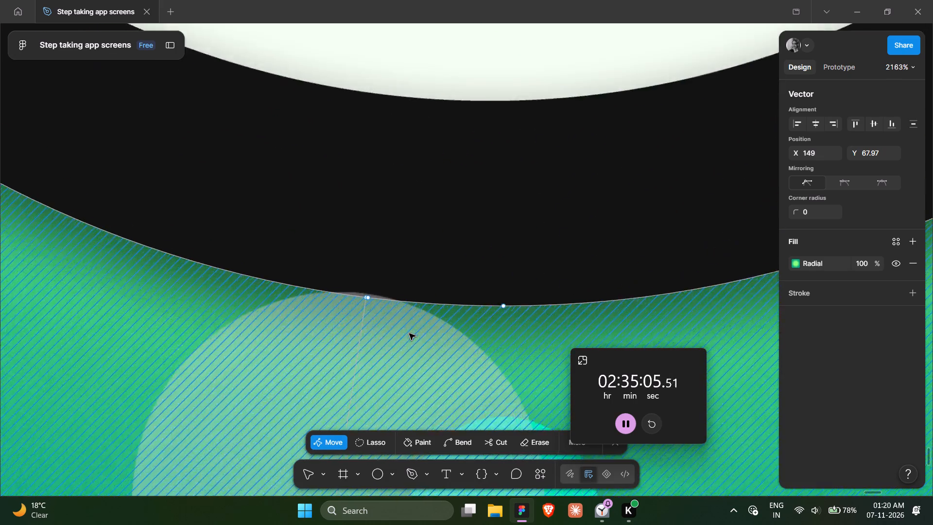
Cut the ring outline at the inner and outer anchor points just beside the bottom cross line, and finish editing the vector.
scroll(409, 333, "down", 1)
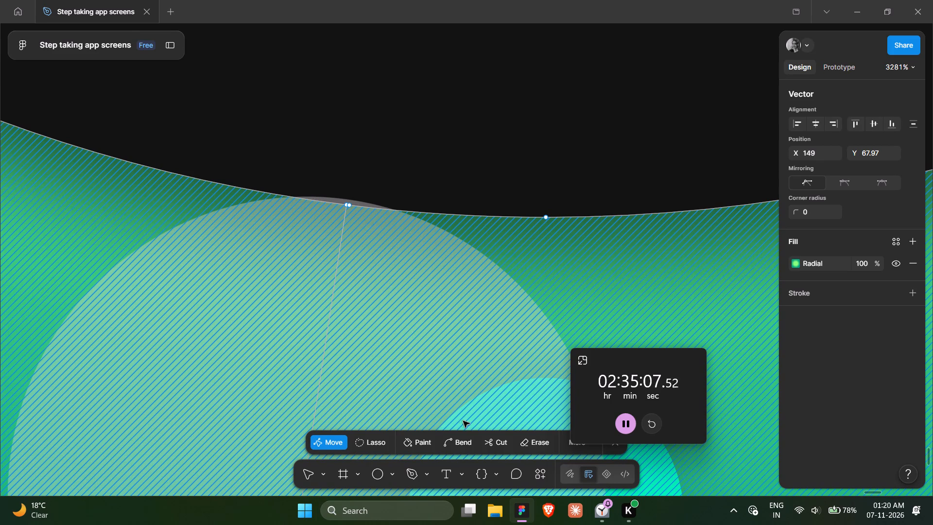
left_click(497, 444)
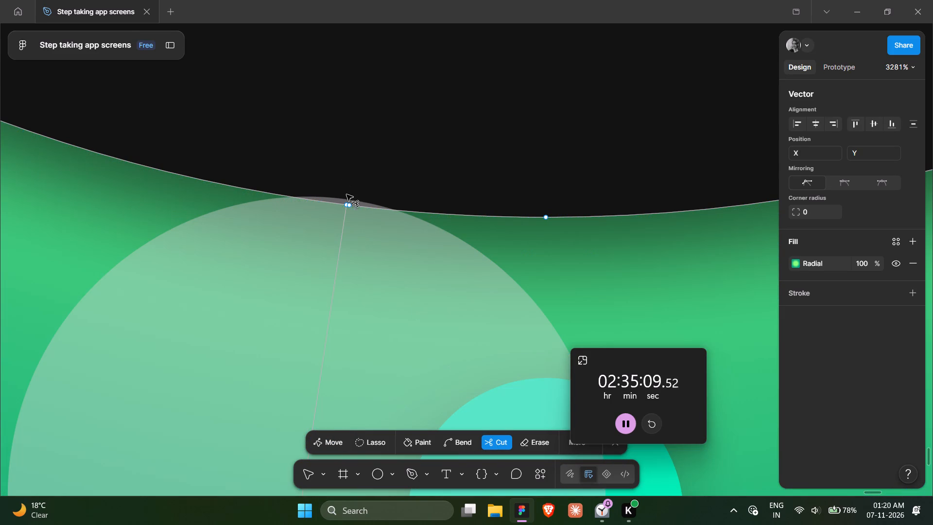
left_click(349, 206)
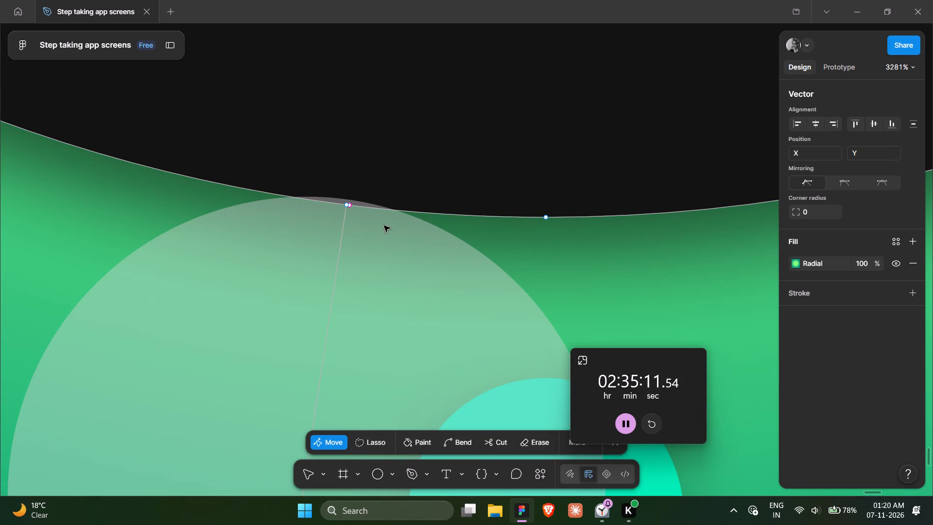
scroll(380, 249, "down", 4)
left_click(380, 249)
scroll(380, 249, "down", 3)
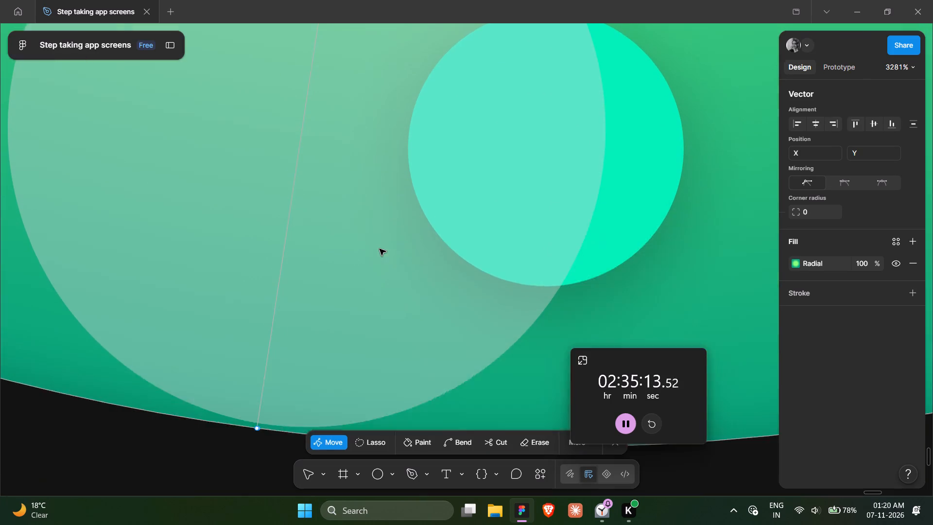
scroll(380, 249, "down", 2)
left_click(501, 441)
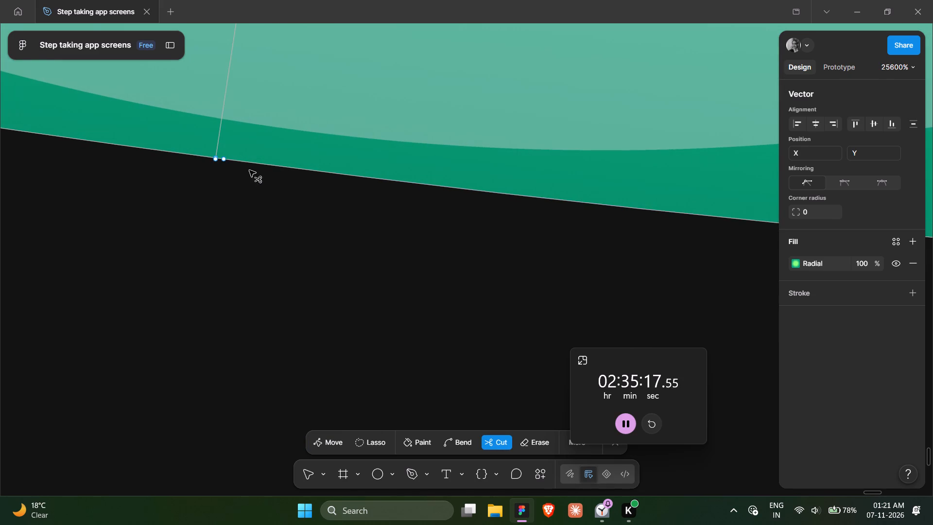
left_click(224, 159)
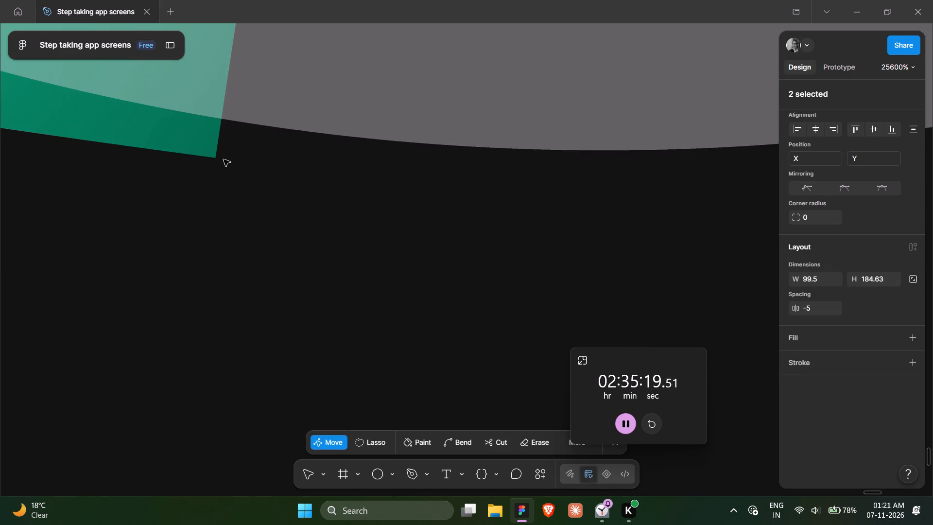
scroll(224, 159, "up", 3)
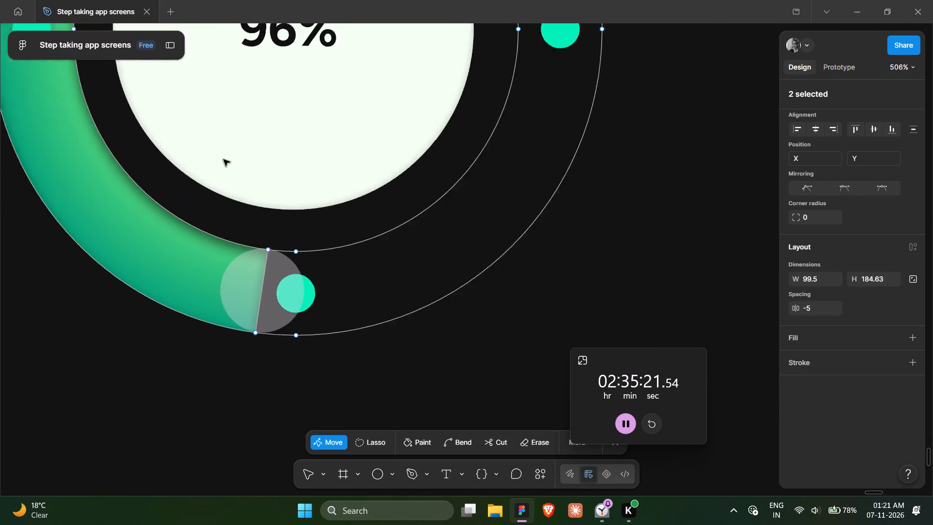
scroll(224, 159, "up", 1)
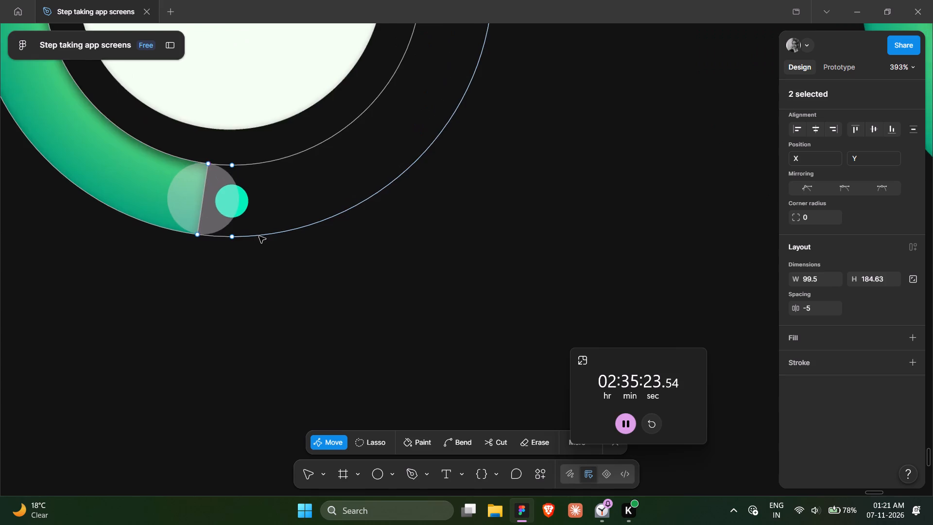
scroll(259, 236, "right", 3)
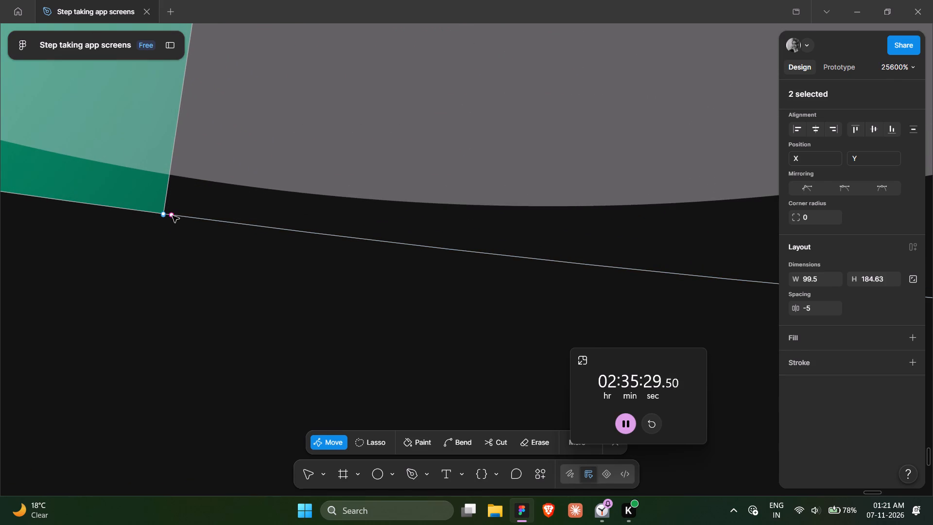
double_click(173, 216)
double_click(182, 214)
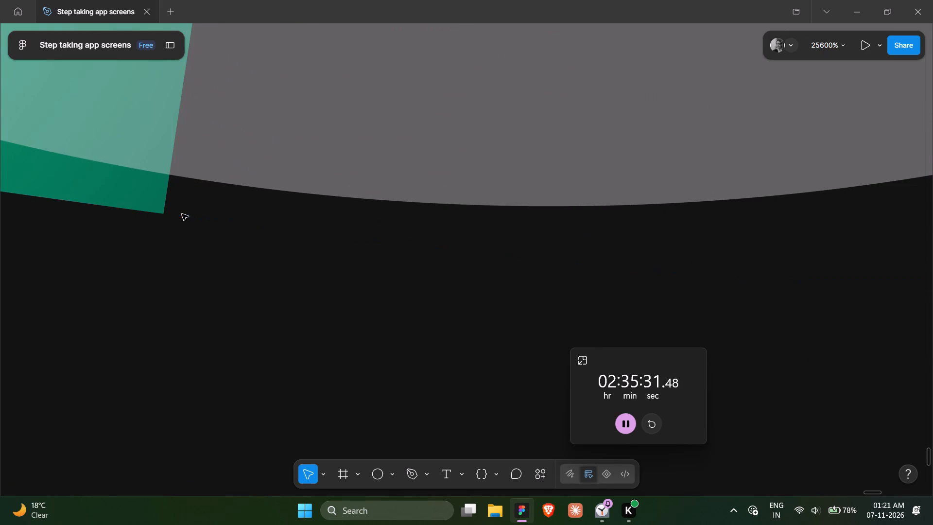
Examine the remaining gradient arc in Frame 3125 and its cut end beside the translucent circle.
double_click(121, 174)
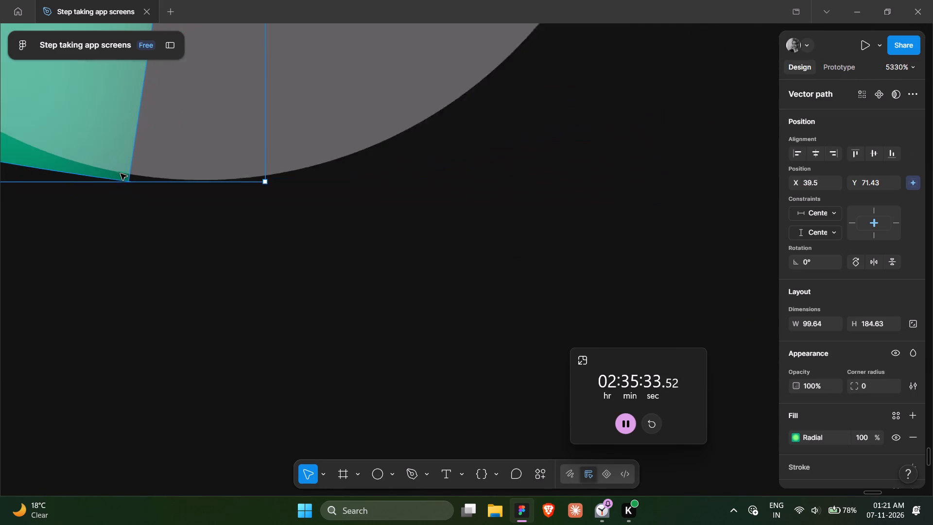
scroll(121, 174, "up", 6)
scroll(121, 174, "right", 1)
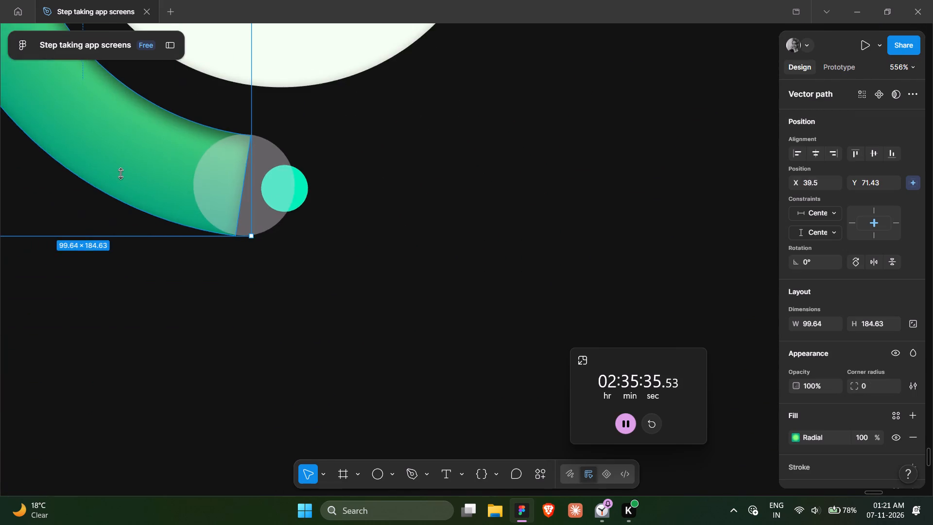
scroll(121, 174, "right", 1)
scroll(121, 174, "up", 2)
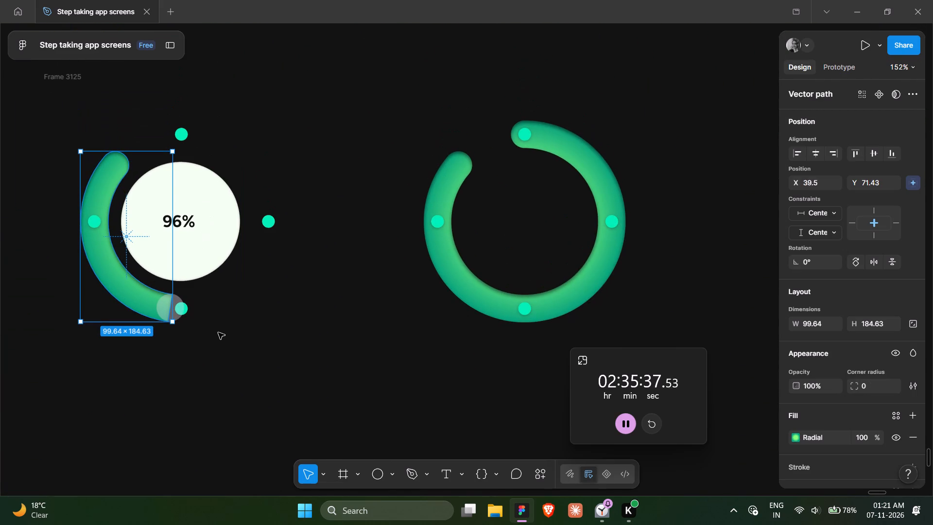
left_click(218, 332)
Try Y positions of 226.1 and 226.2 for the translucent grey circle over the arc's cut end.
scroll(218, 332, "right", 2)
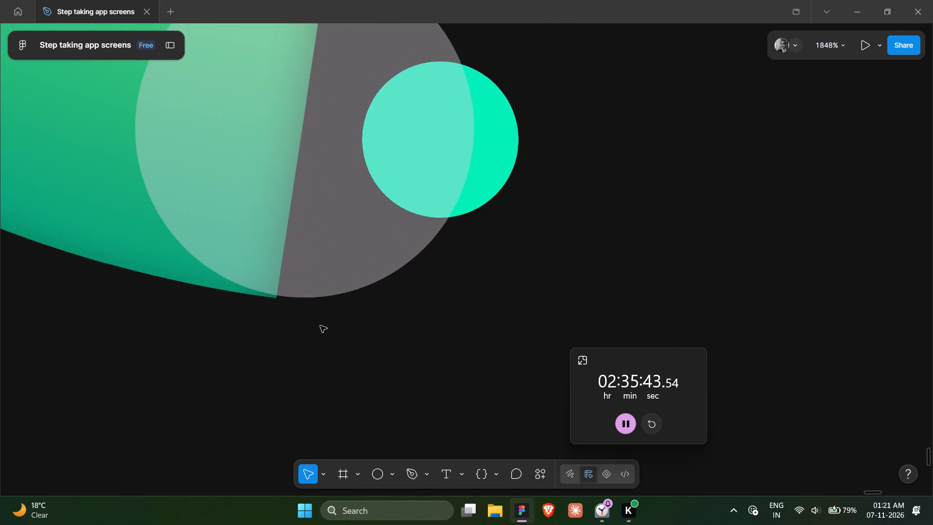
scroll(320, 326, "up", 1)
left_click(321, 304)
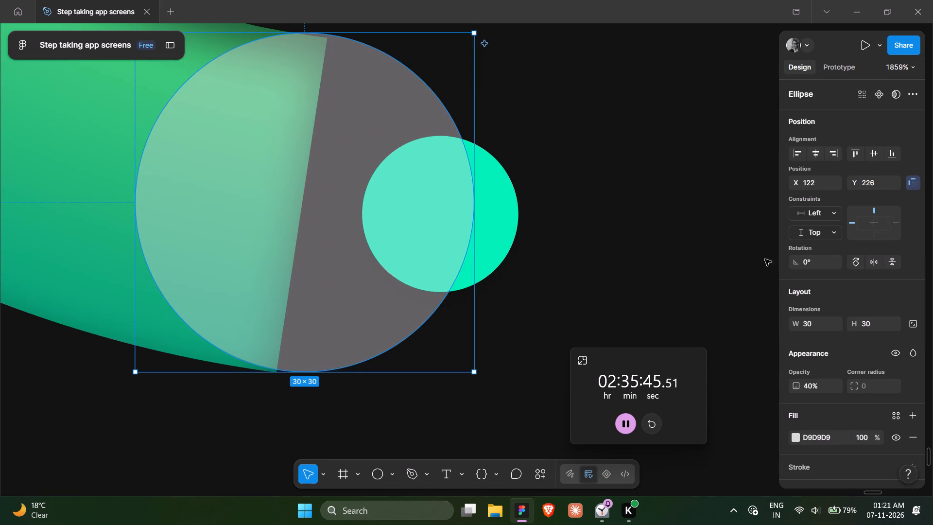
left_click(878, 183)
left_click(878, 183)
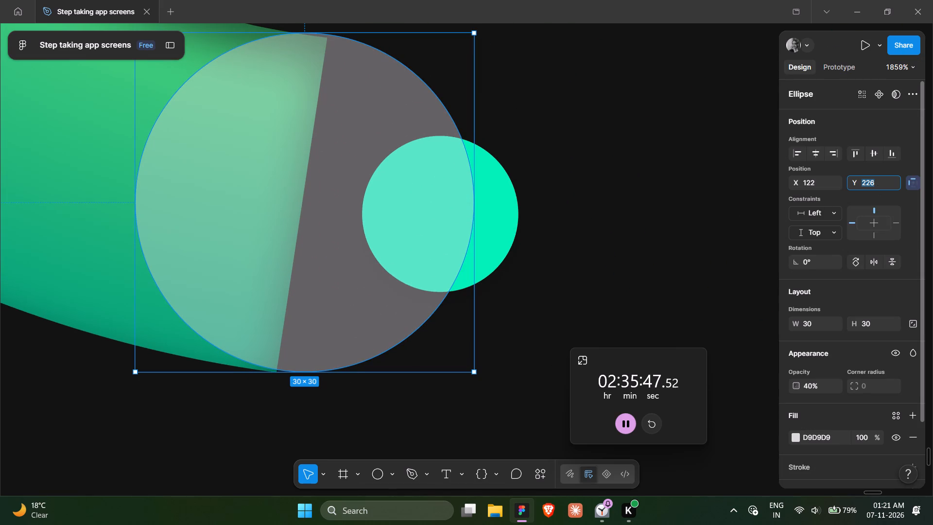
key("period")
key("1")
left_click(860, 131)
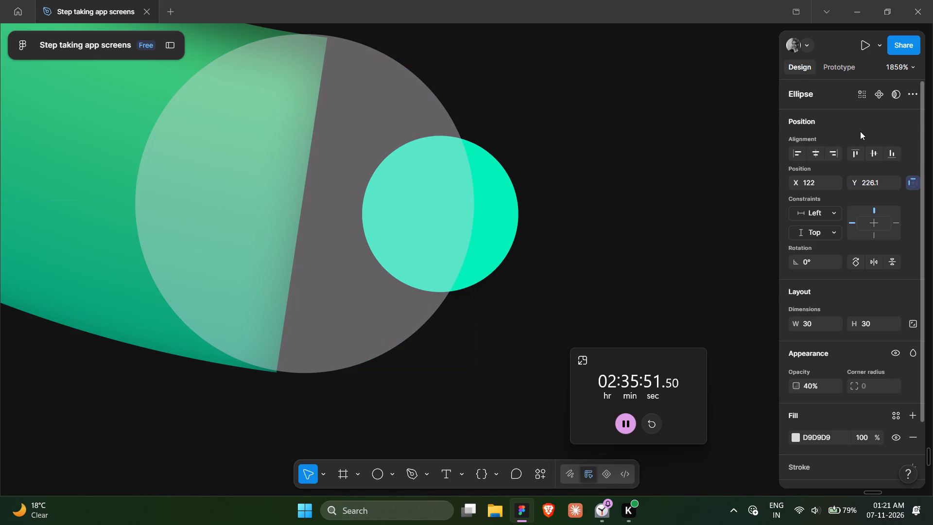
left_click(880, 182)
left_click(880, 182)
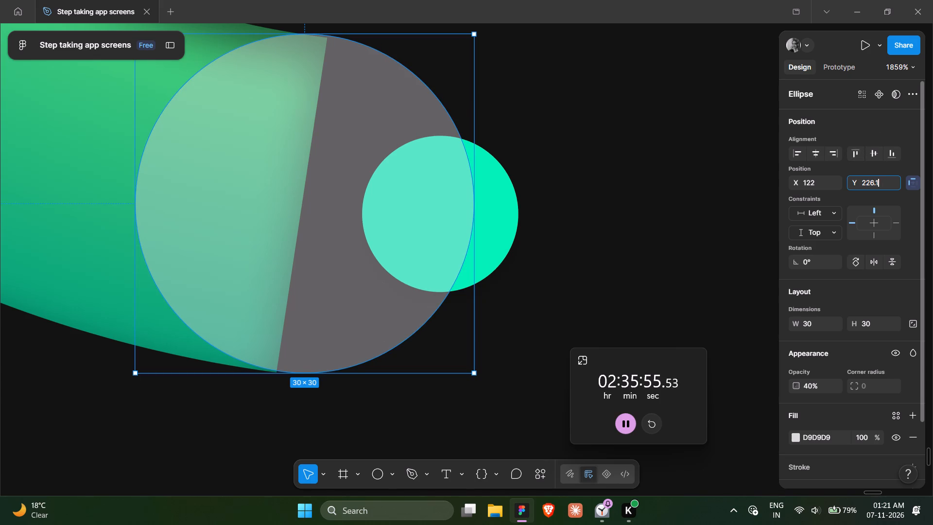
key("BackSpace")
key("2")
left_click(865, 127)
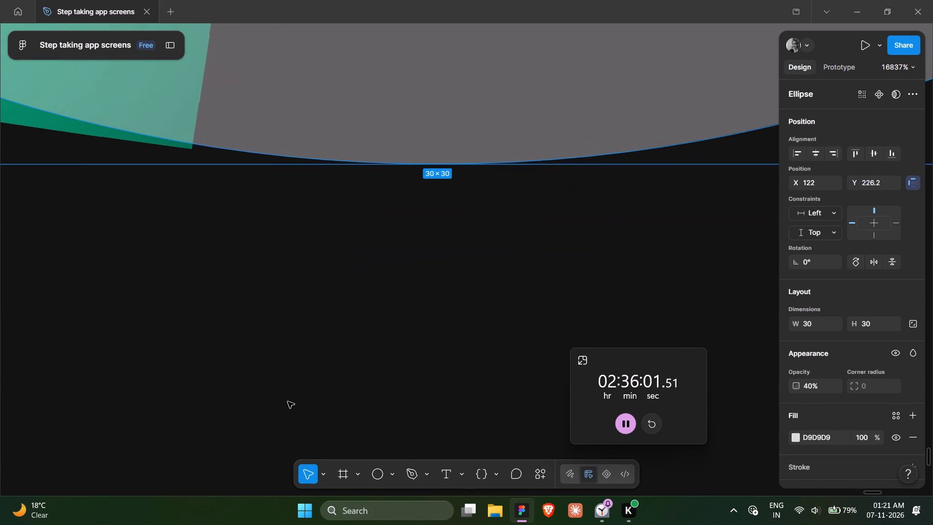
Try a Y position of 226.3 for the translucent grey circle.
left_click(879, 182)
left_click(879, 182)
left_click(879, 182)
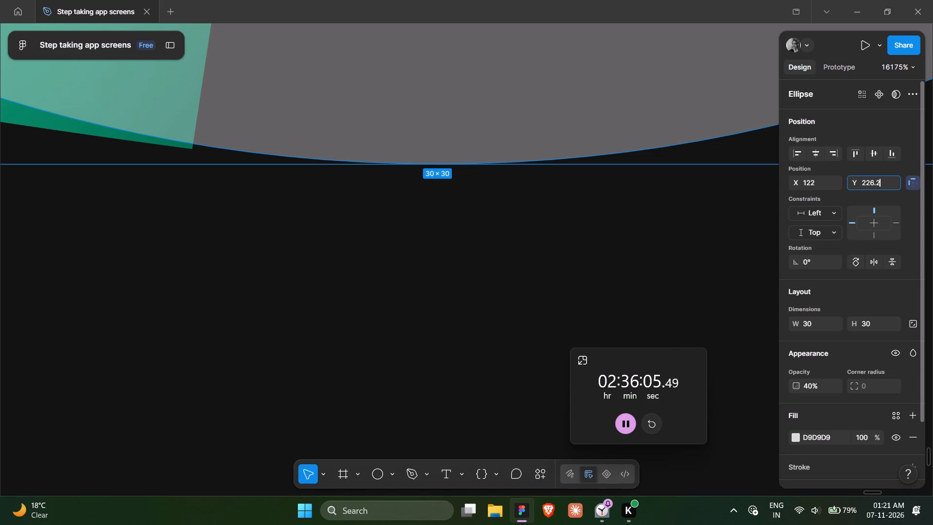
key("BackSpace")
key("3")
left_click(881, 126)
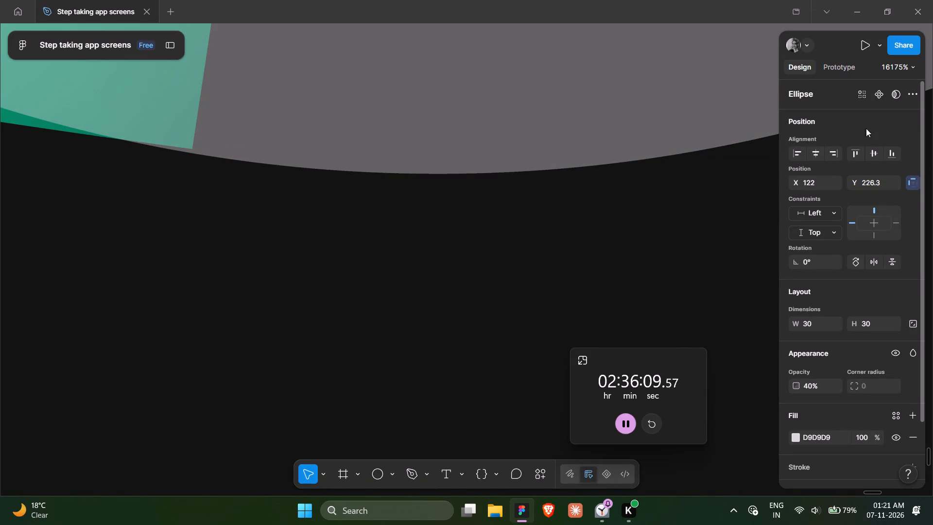
Set the translucent grey circle's Y position to 226.25 and deselect it.
left_click(881, 183)
left_click(881, 183)
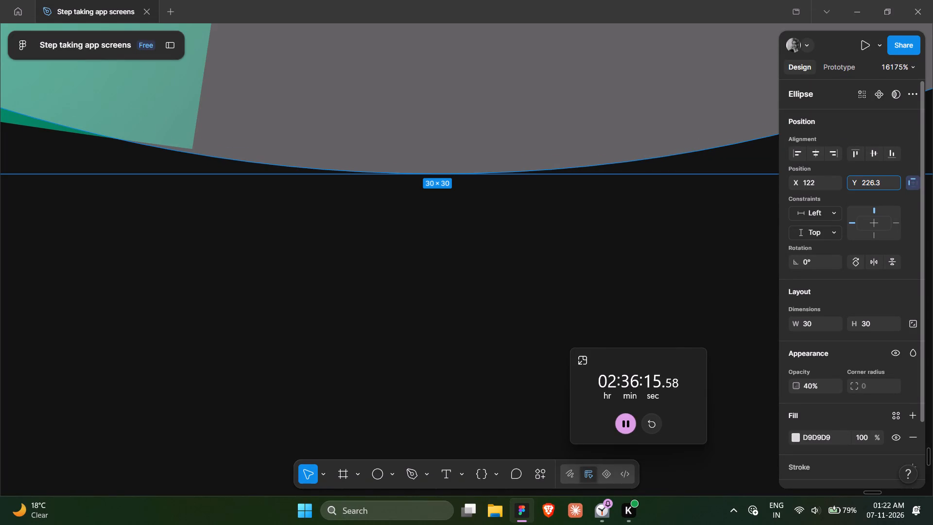
key("BackSpace")
type("25")
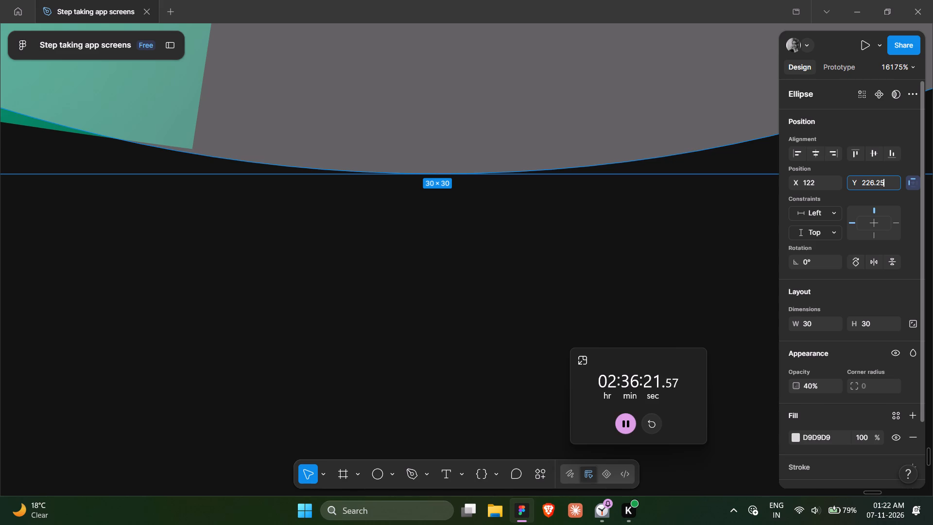
left_click(876, 119)
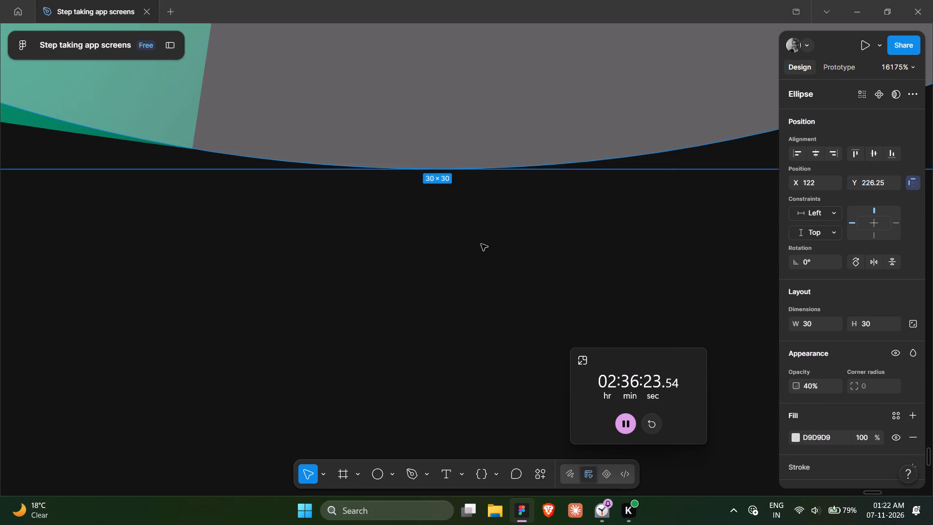
left_click(476, 266)
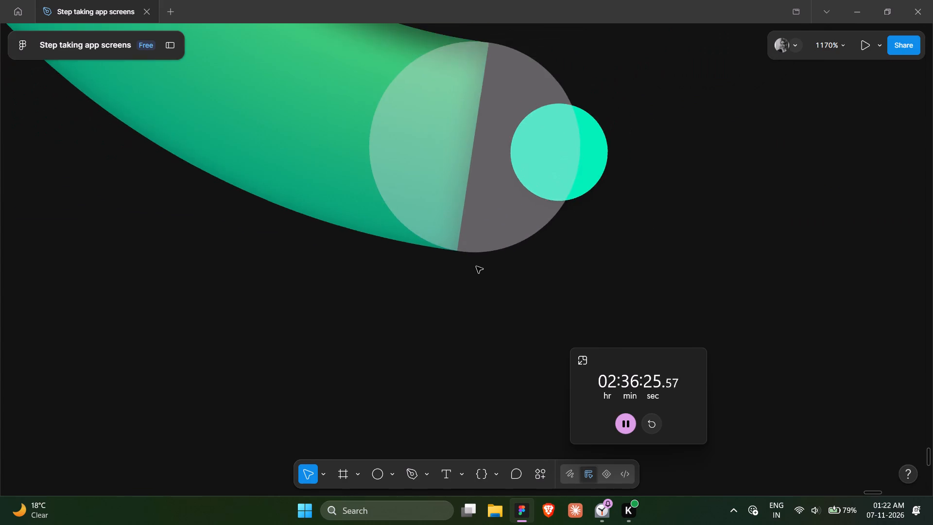
Set the opacity of the translucent grey circle over the arc's cut end to 100%.
scroll(476, 266, "up", 1)
scroll(395, 171, "up", 1)
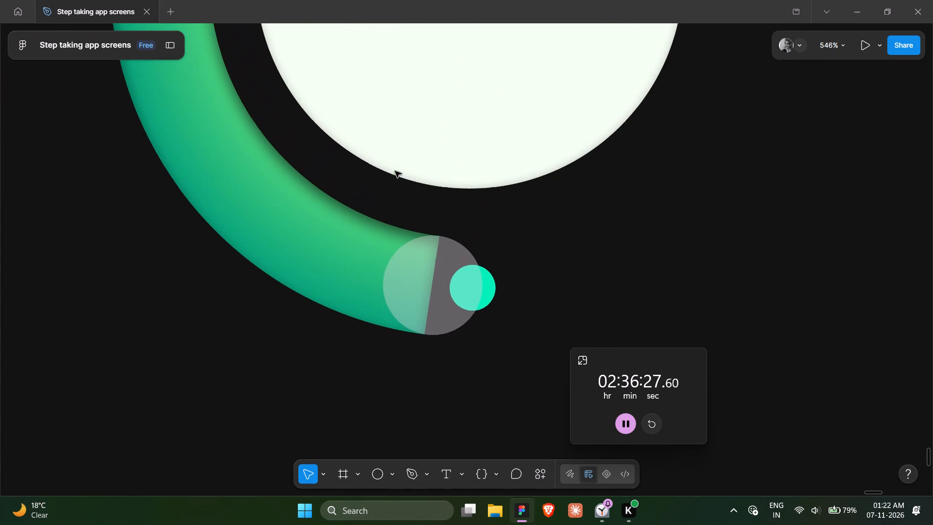
scroll(395, 171, "up", 1)
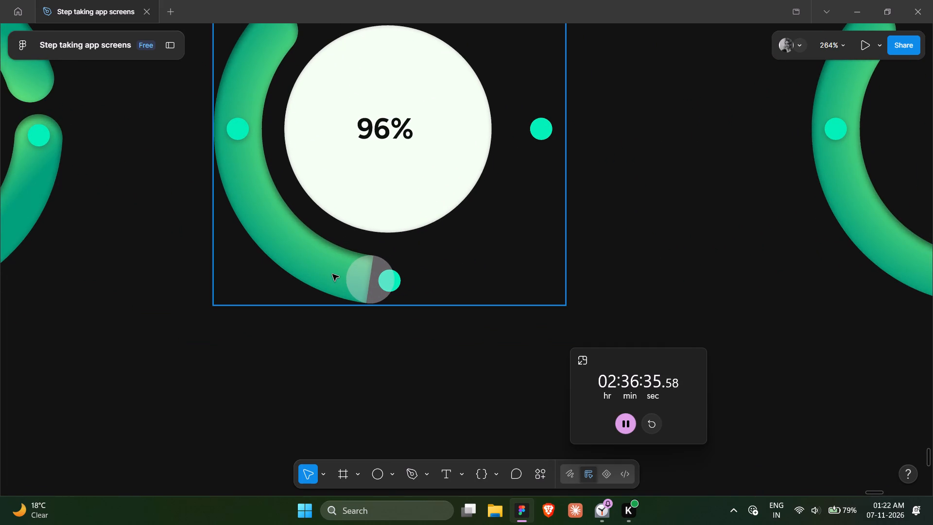
left_click(332, 273, "ctrl")
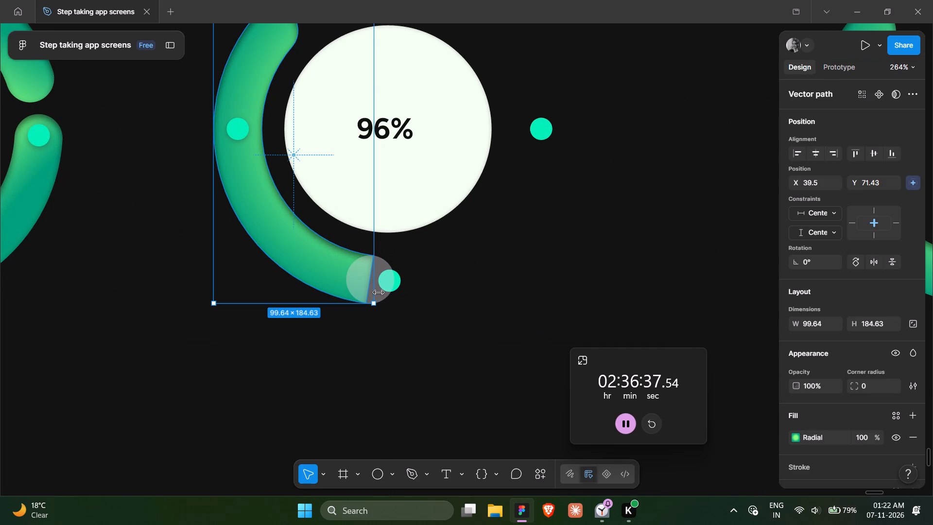
left_click(385, 296)
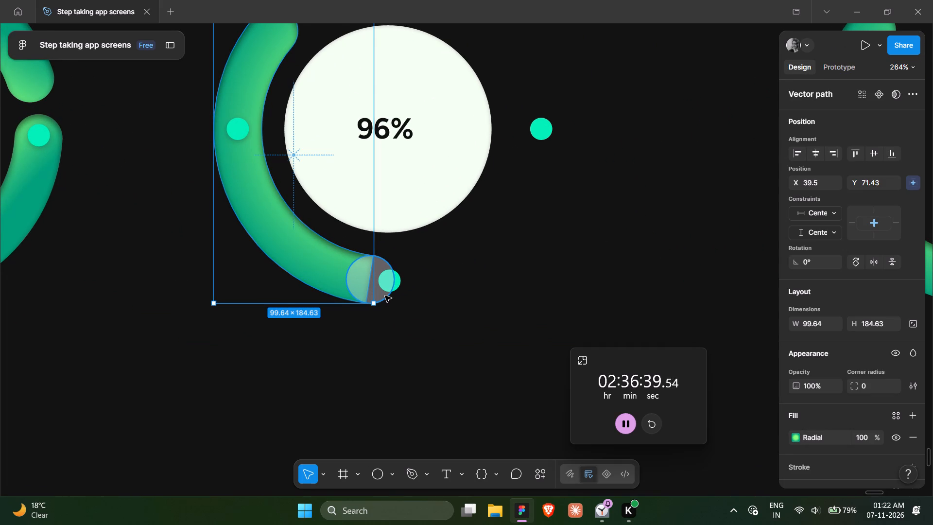
key("0")
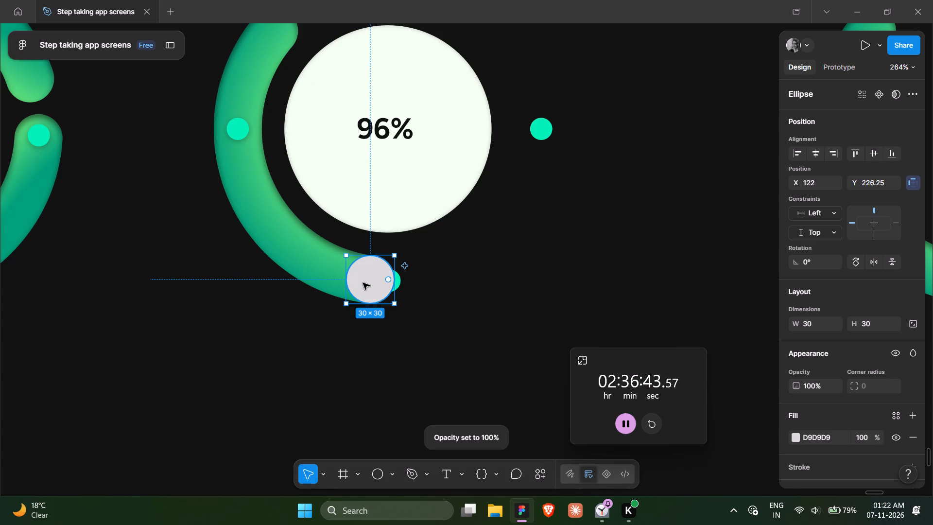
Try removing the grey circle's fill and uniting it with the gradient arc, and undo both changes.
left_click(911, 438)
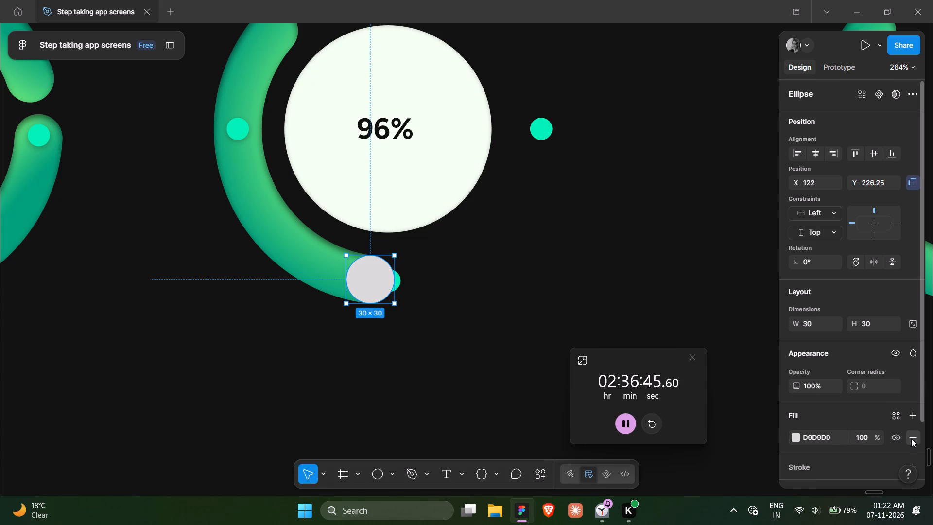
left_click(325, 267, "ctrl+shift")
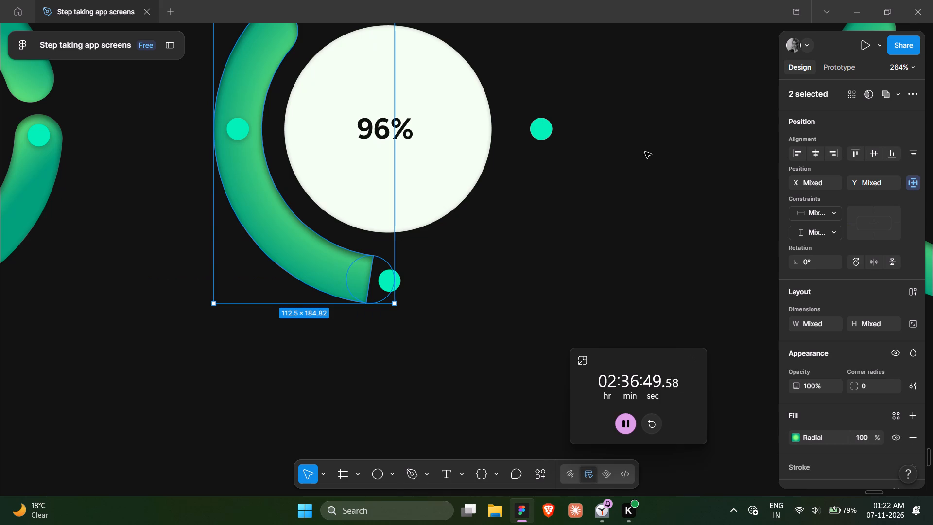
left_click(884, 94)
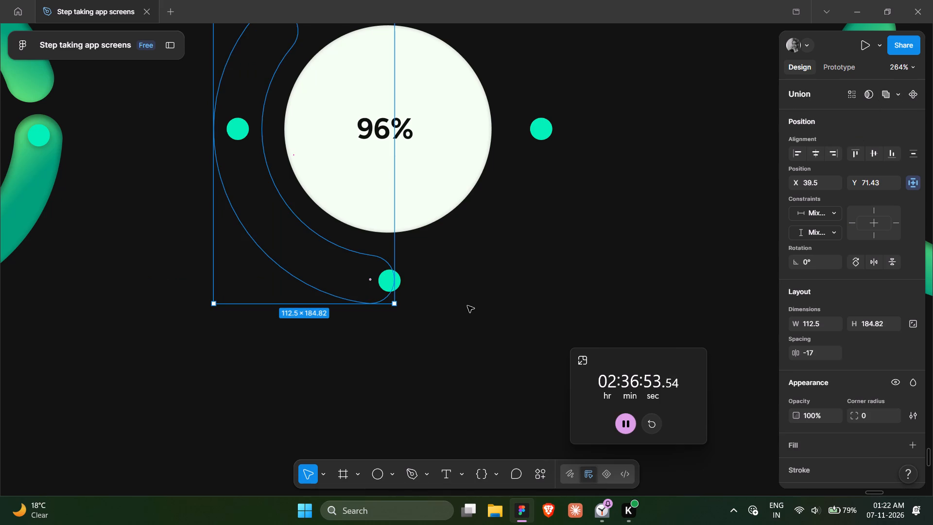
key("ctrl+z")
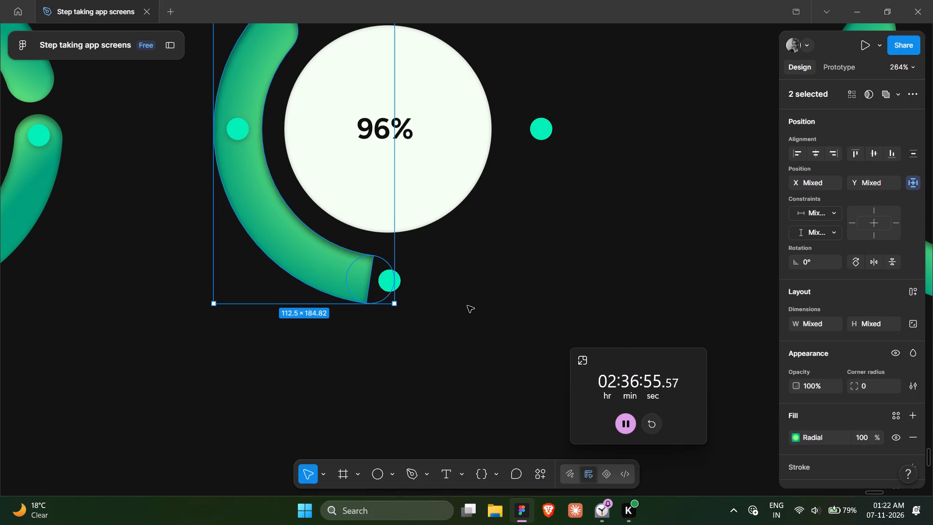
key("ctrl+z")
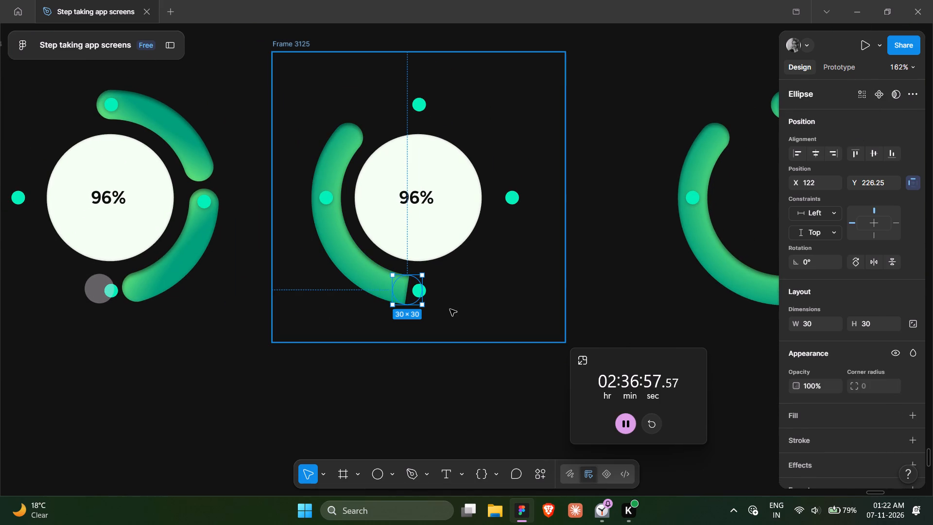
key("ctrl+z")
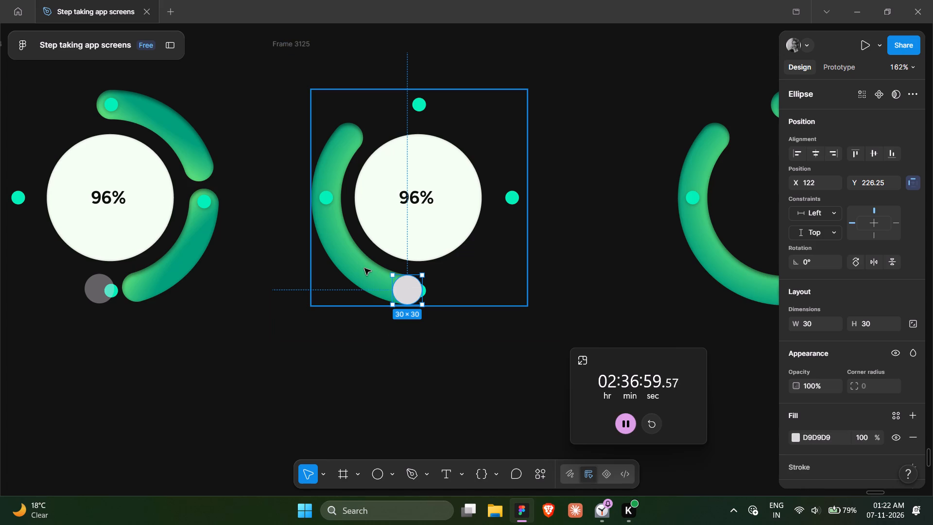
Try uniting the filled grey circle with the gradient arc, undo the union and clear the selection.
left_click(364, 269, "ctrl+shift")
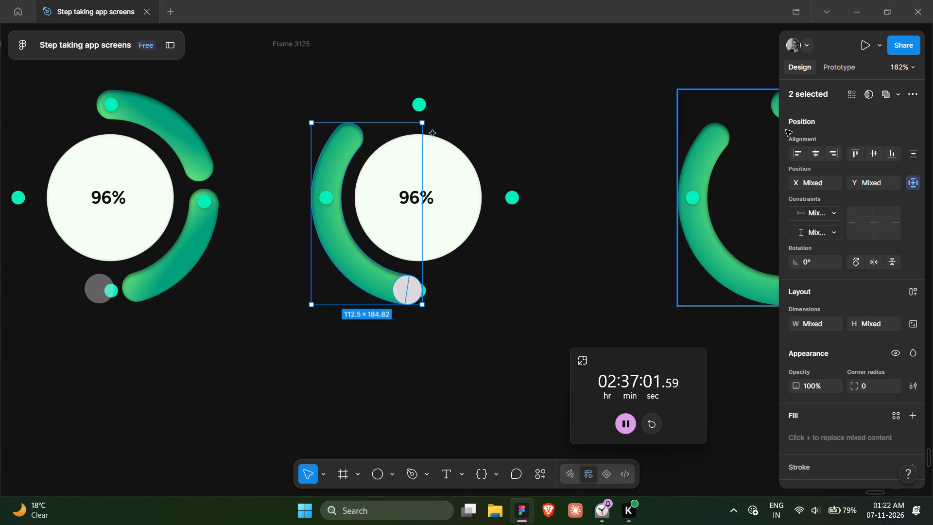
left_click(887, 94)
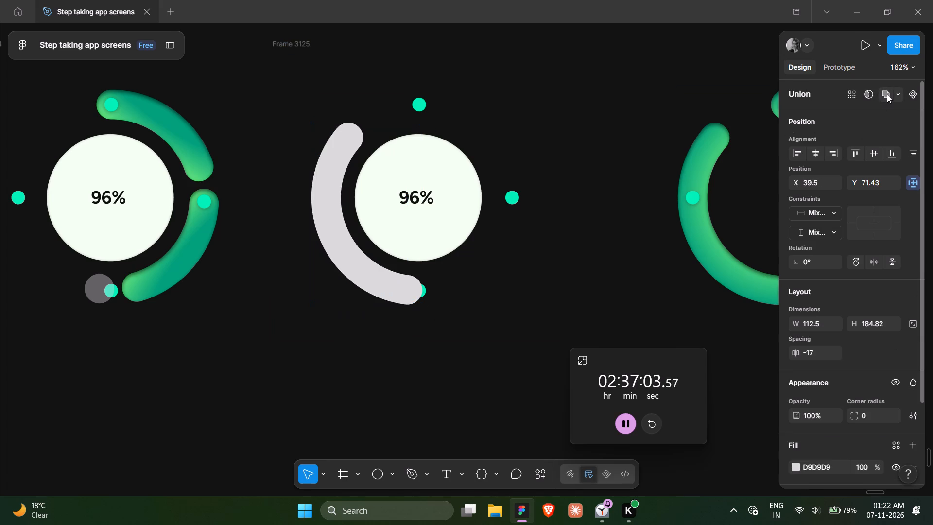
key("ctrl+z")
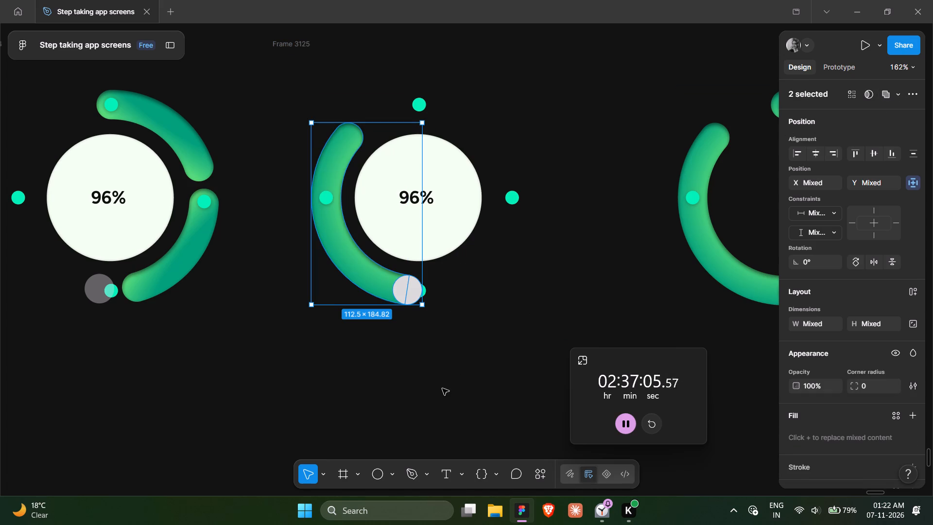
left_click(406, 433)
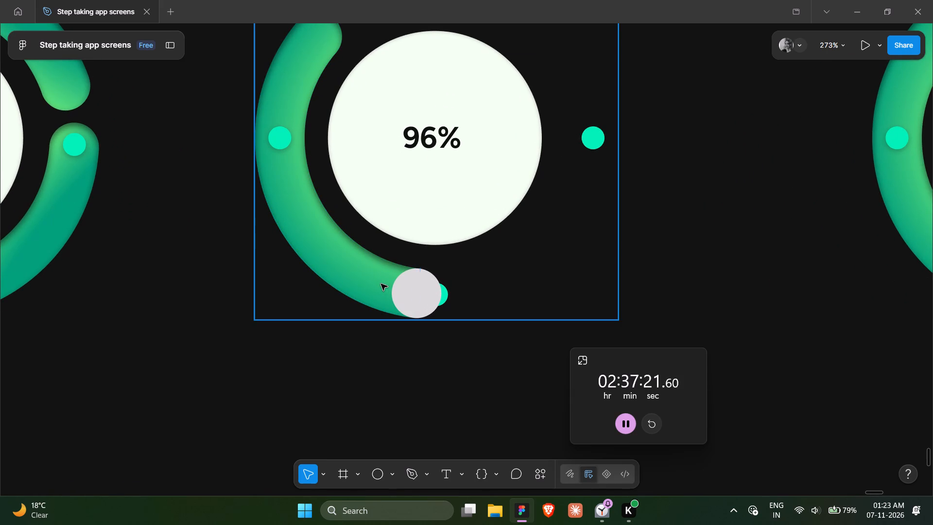
Duplicate the gradient arc together with the grey circle, offsetting the copies 1.5 px to the left of the originals.
left_click(381, 284, "ctrl")
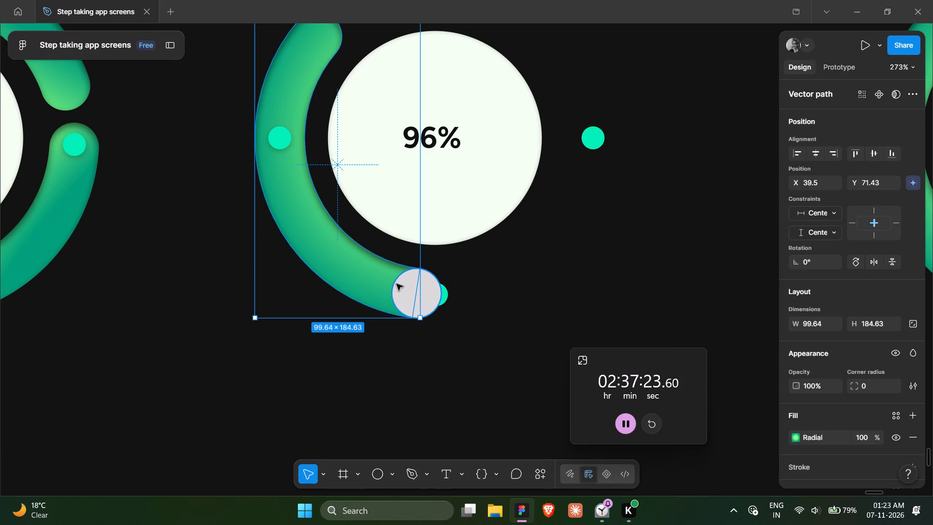
left_click(397, 284, "ctrl+shift")
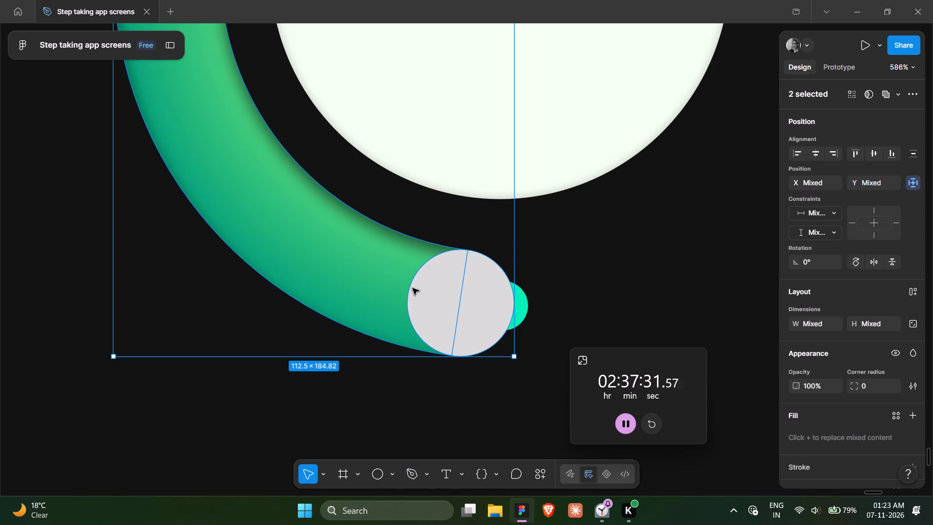
left_click_drag(413, 288, 411, 289, "alt+shift")
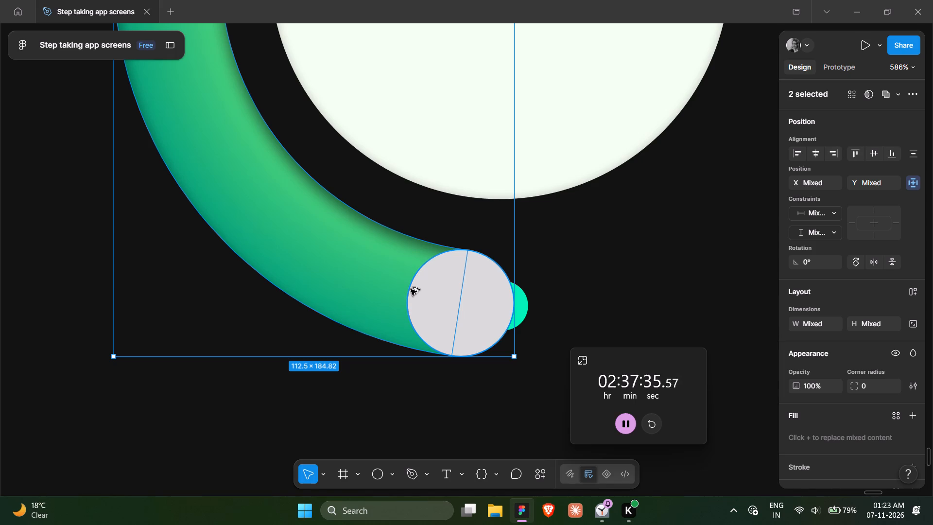
left_click_drag(411, 289, 409, 289, "alt+shift")
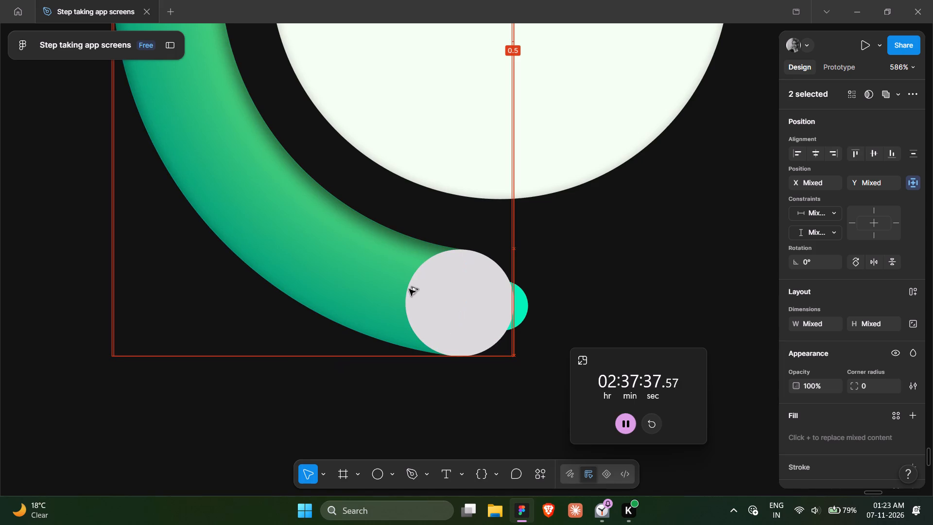
left_click_drag(409, 289, 409, 290, "alt+shift")
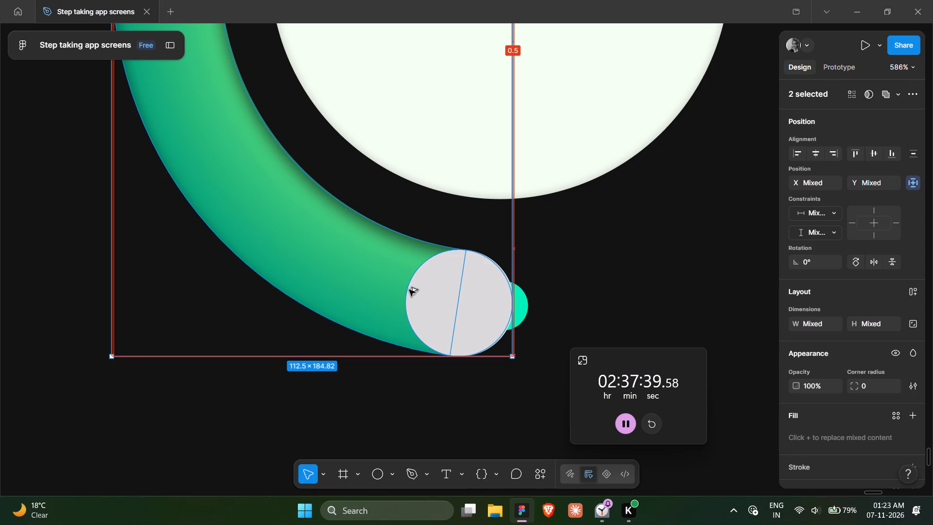
left_click_drag(409, 290, 408, 290, "alt+shift")
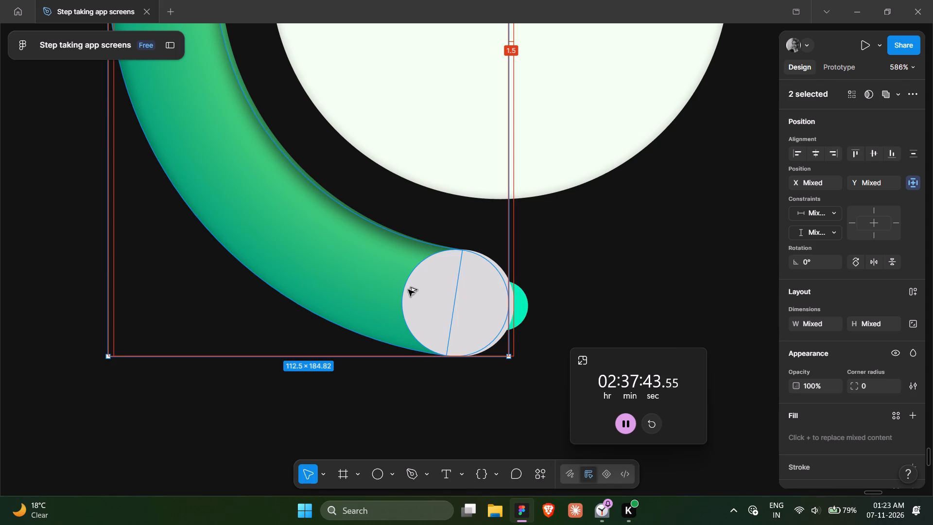
left_click_drag(408, 290, 408, 290, "alt+shift")
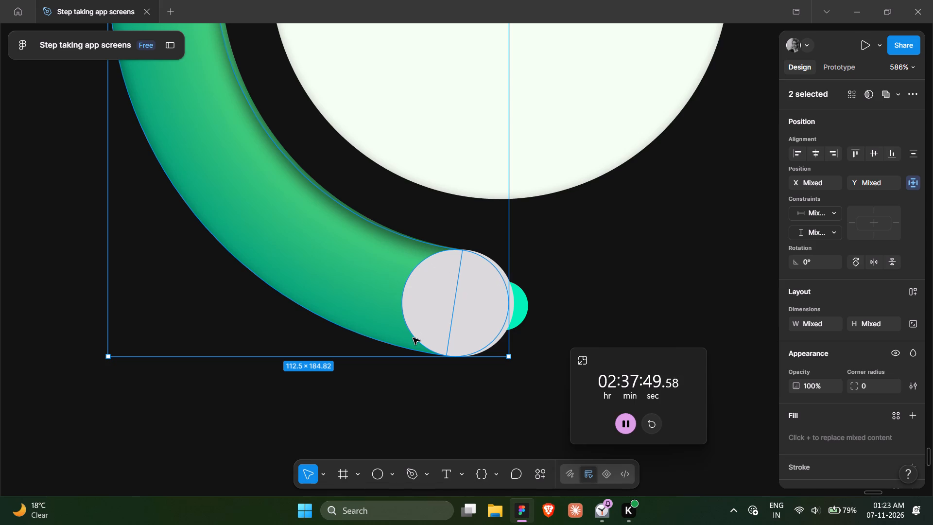
Unite the original grey circle and the original gradient arc into one round-ended shape.
scroll(413, 338, "up", 1)
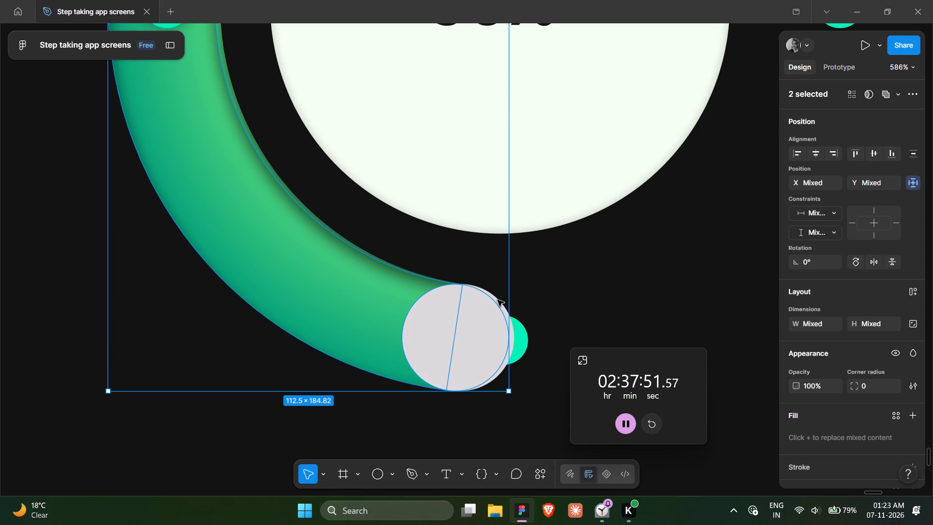
left_click(498, 300)
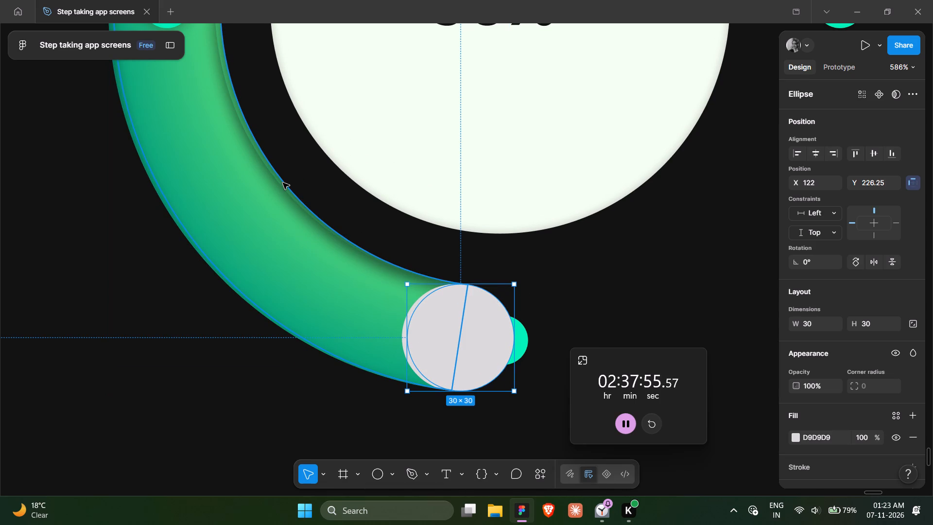
left_click(283, 183, "ctrl+shift")
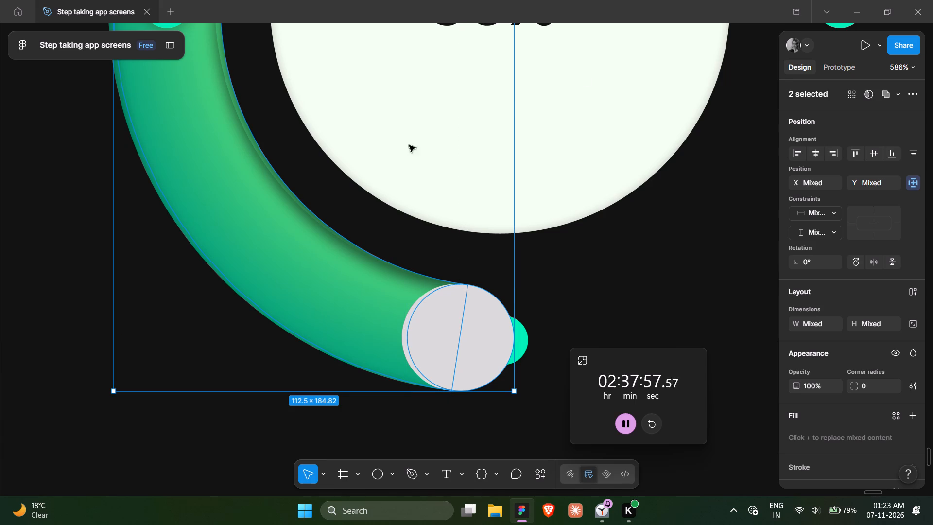
left_click(883, 91)
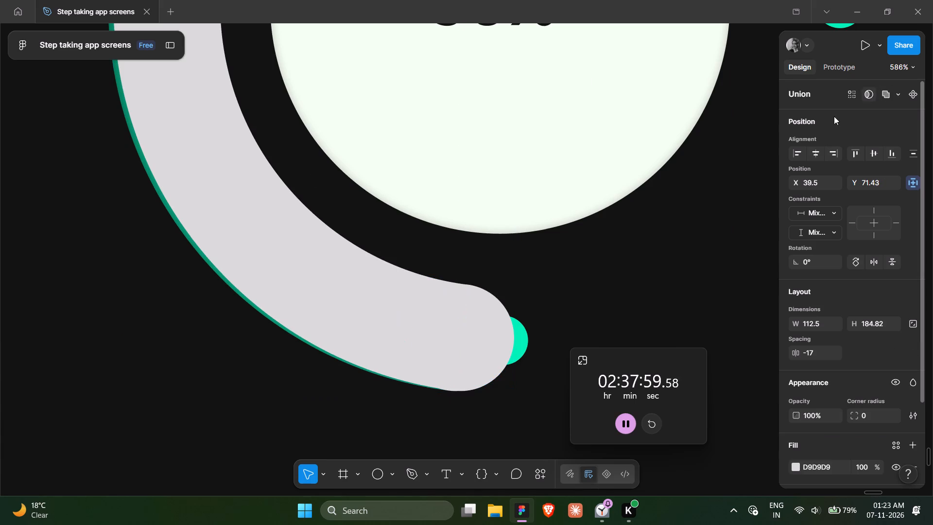
Copy the properties of the offset duplicate gradient arc and apply them to the united grey shape.
left_click(216, 274, "ctrl")
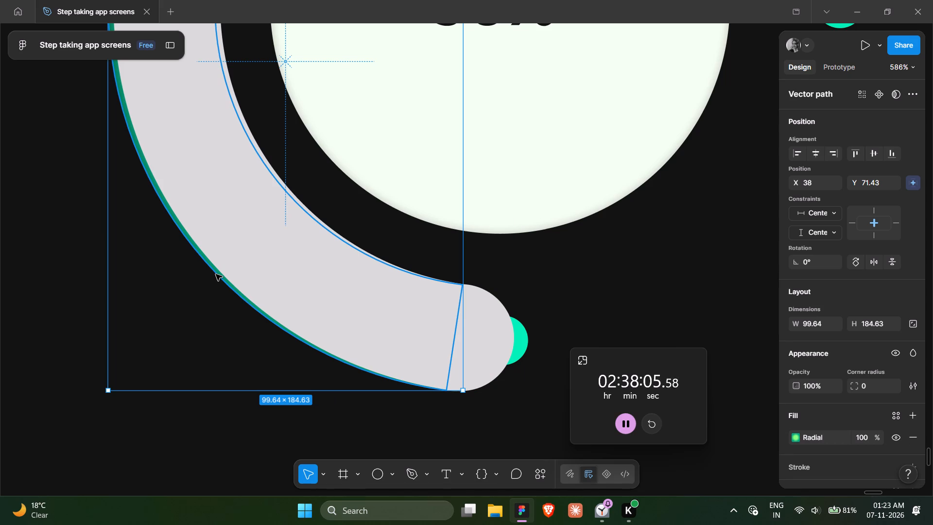
key("ctrl+alt+c")
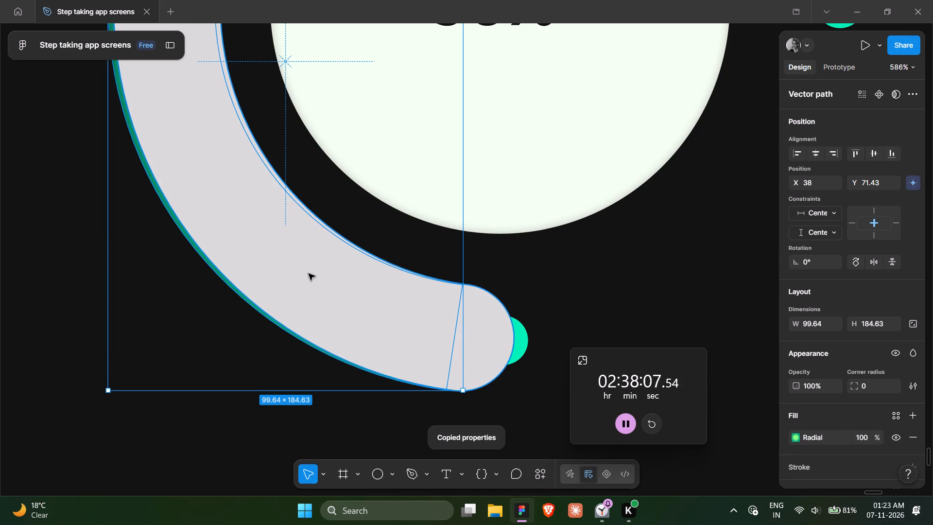
left_click(309, 274, "ctrl")
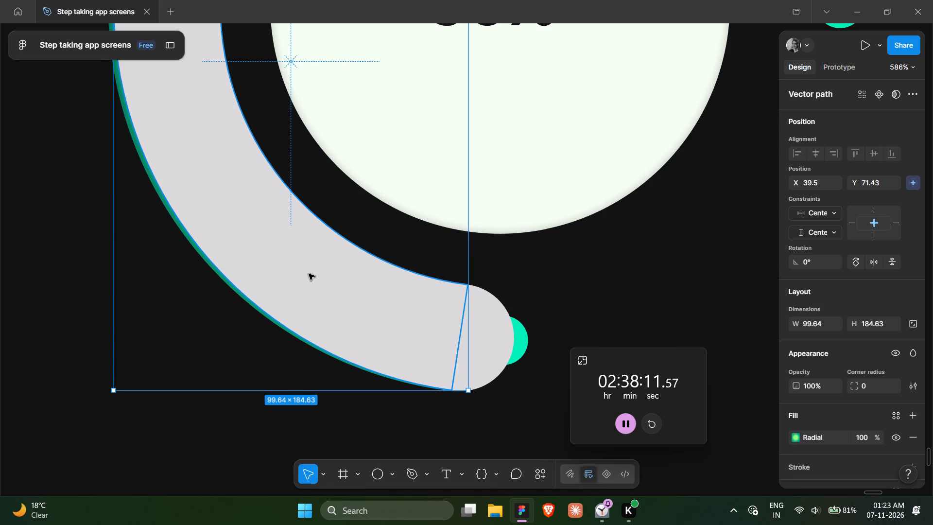
left_click(488, 420)
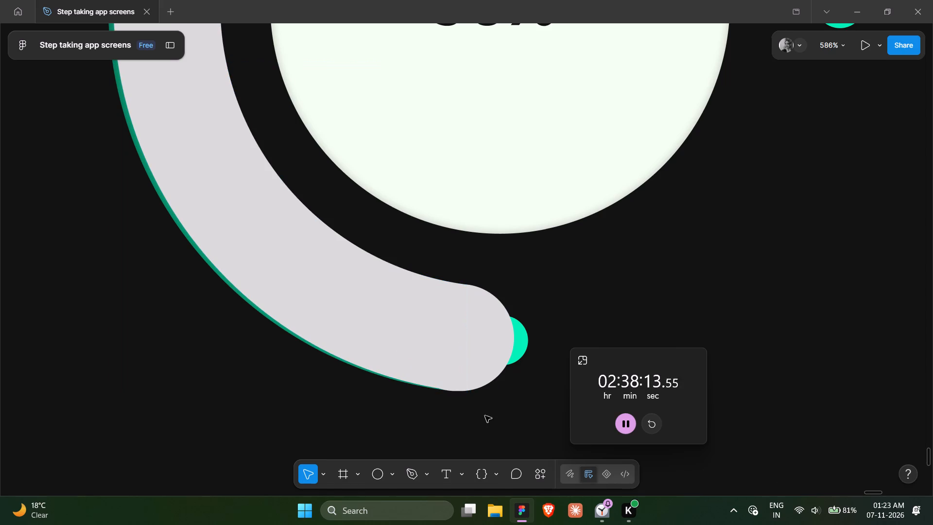
left_click(377, 325)
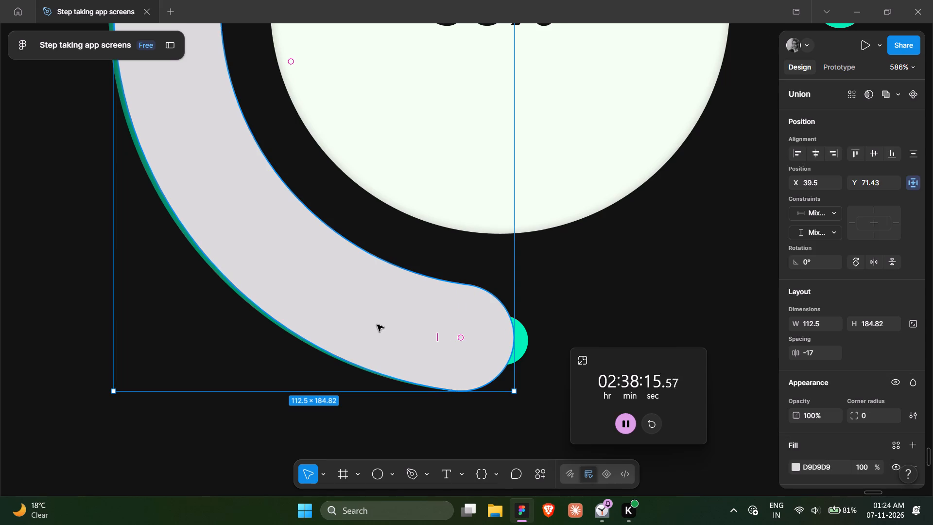
key("ctrl+alt+v")
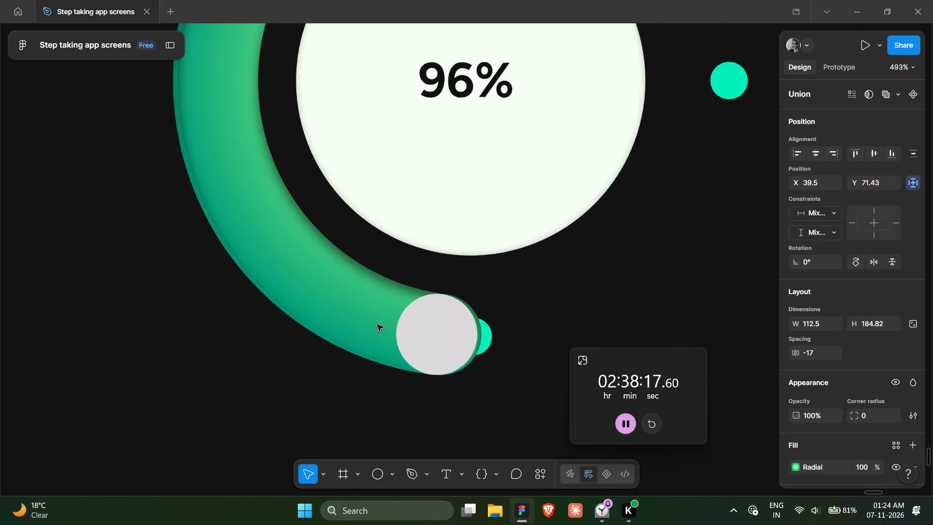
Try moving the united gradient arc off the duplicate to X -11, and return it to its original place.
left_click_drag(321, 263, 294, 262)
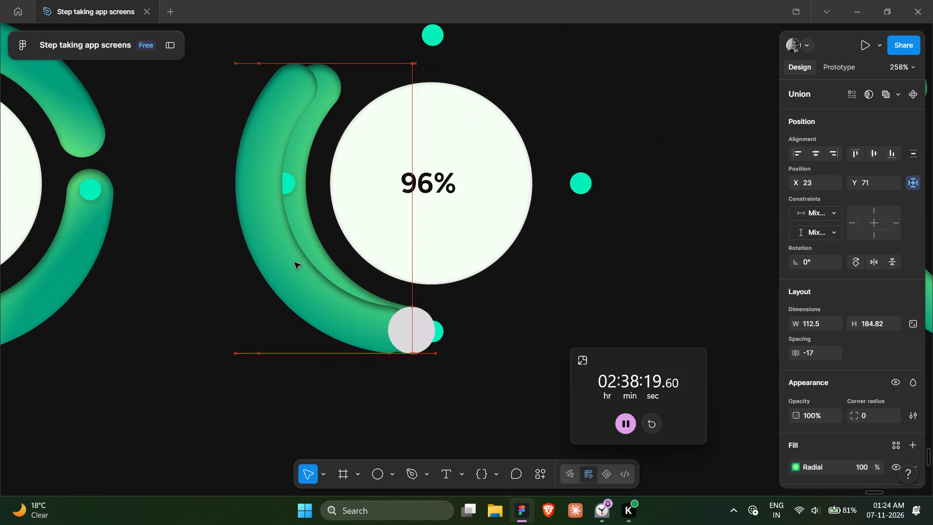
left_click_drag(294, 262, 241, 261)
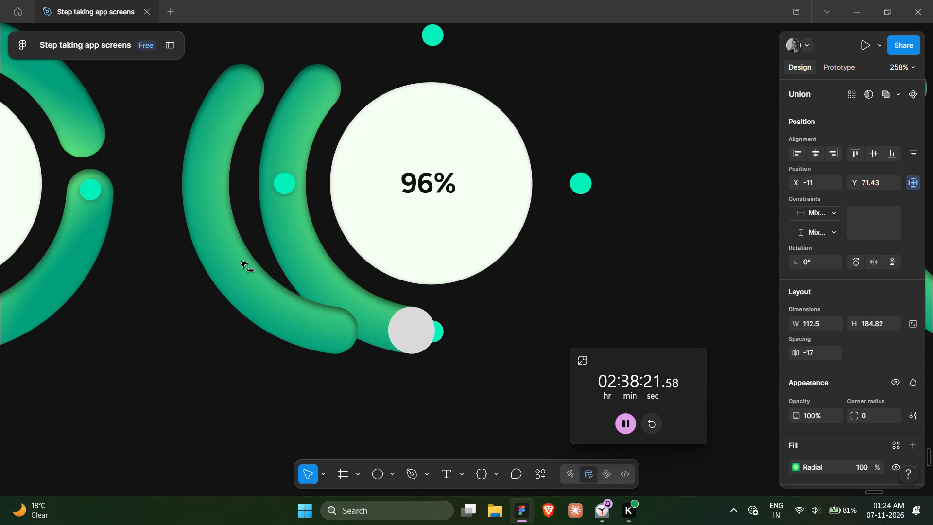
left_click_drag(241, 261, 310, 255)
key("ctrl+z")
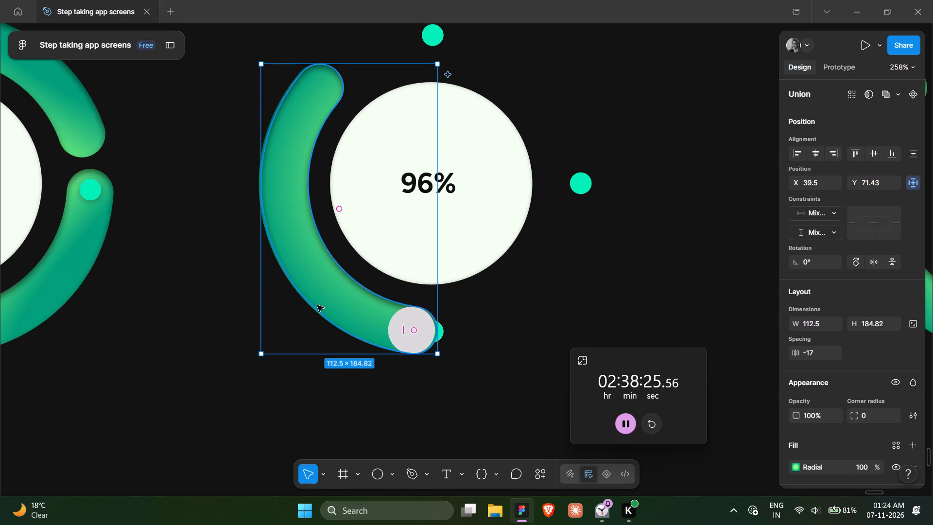
Delete the grey circle and the duplicate gradient arc overlapping the united arc in Frame 3125.
scroll(319, 322, "left", 1)
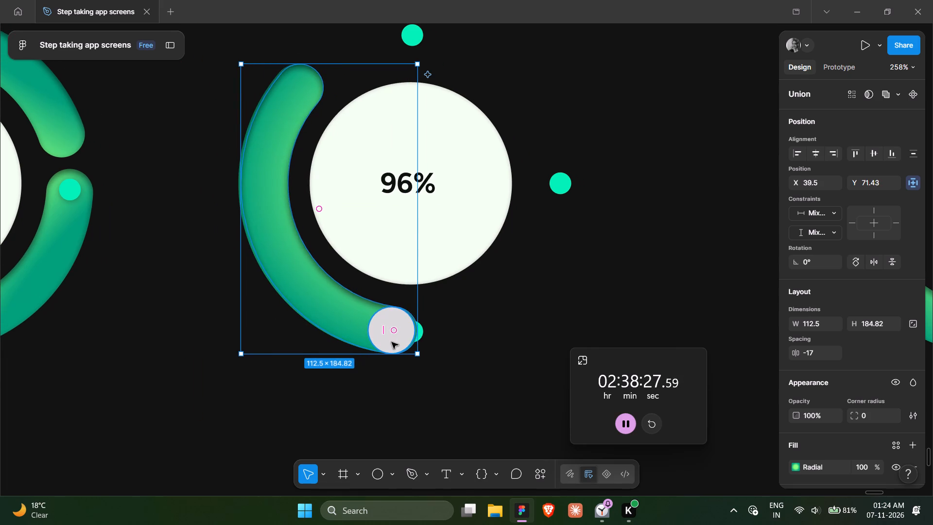
left_click(407, 339)
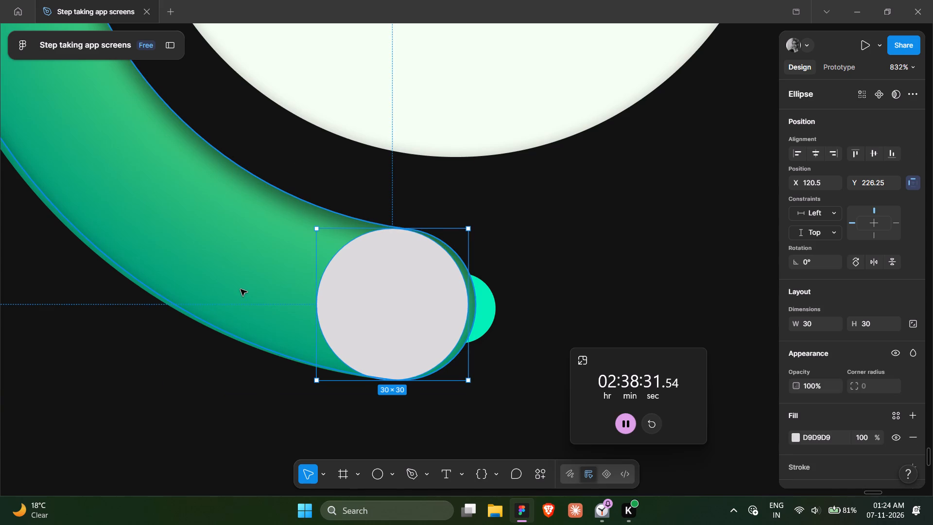
scroll(241, 289, "right", 1)
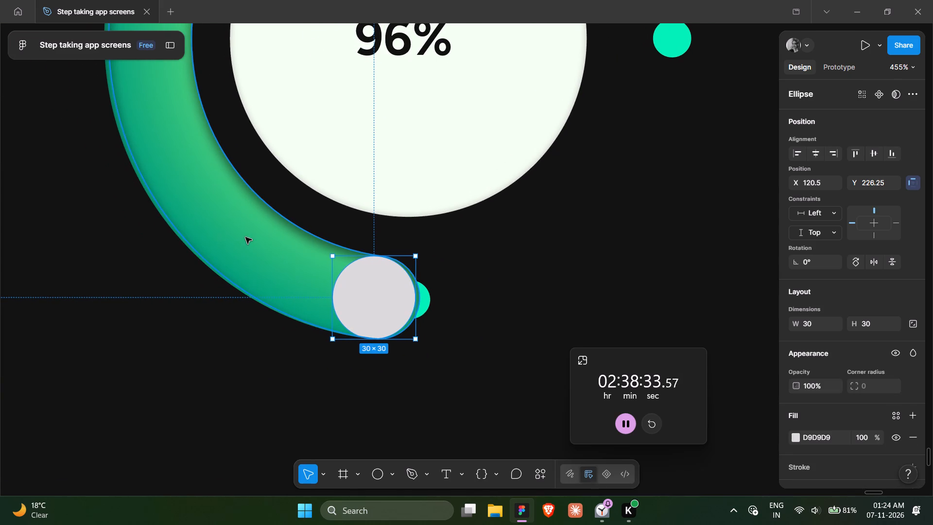
left_click(197, 259, "ctrl+shift")
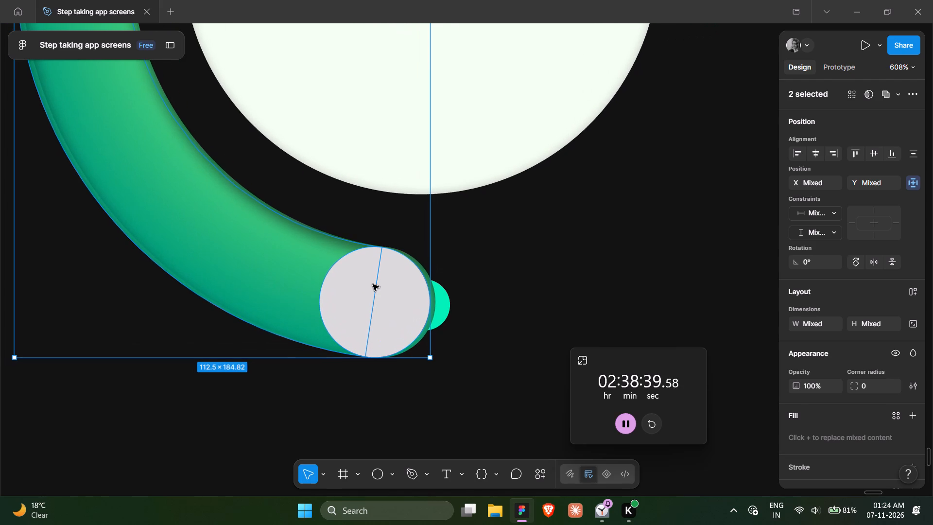
key("Delete")
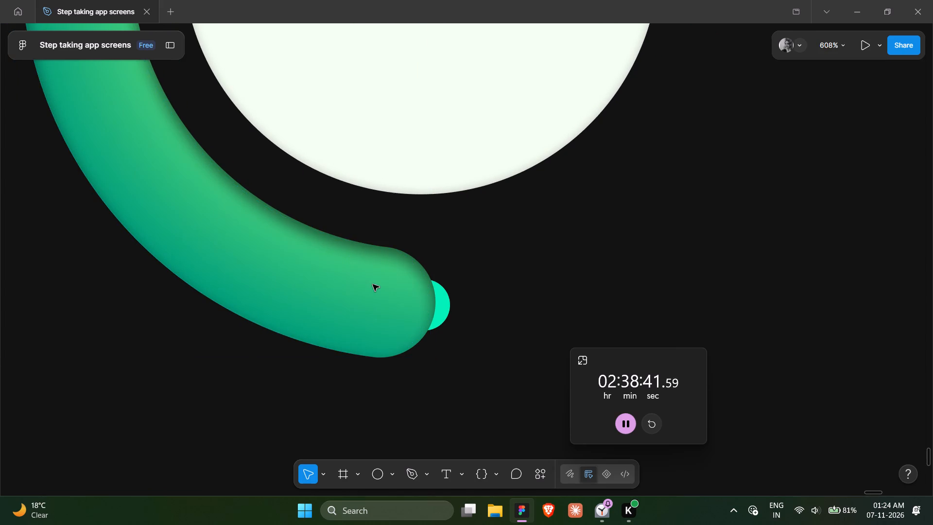
Duplicate the united gradient arc from Frame 3125 into Frame 3124 and position the copy at X 40, Y 70.43.
scroll(373, 284, "right", 1)
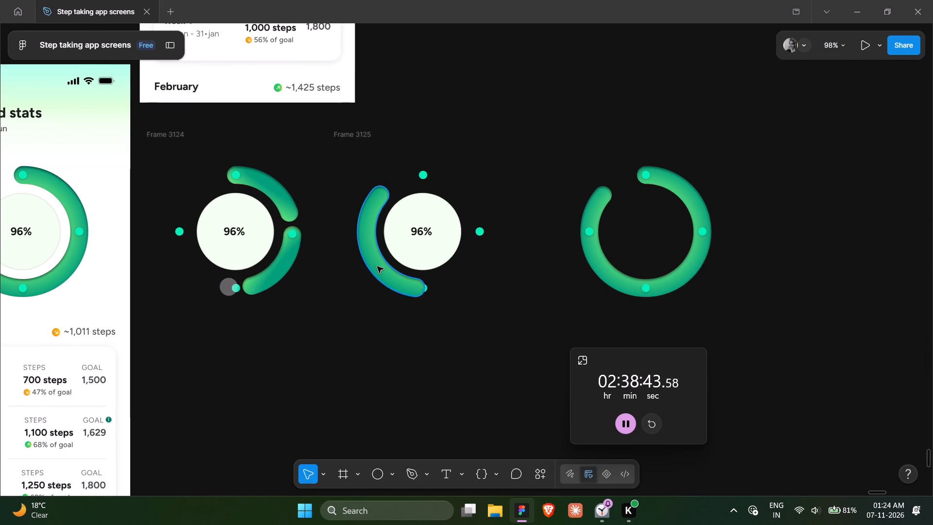
left_click(377, 266)
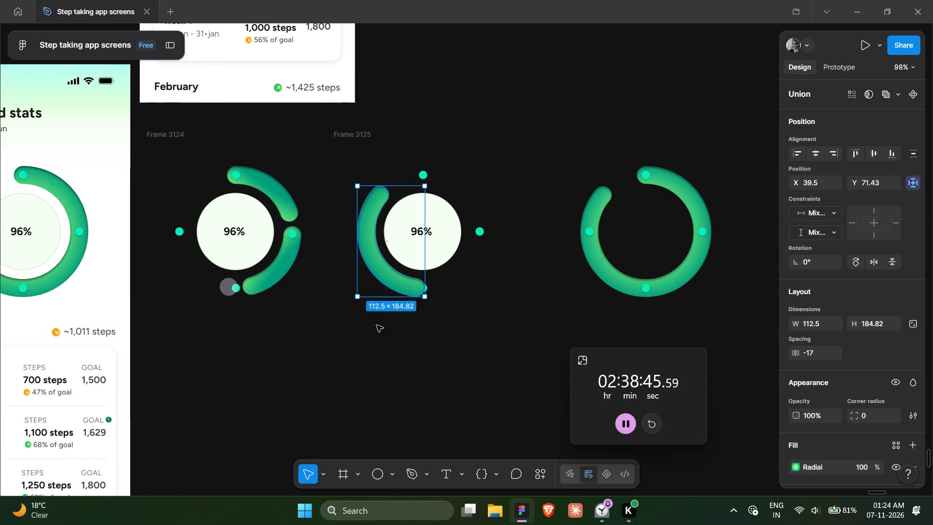
left_click(377, 325)
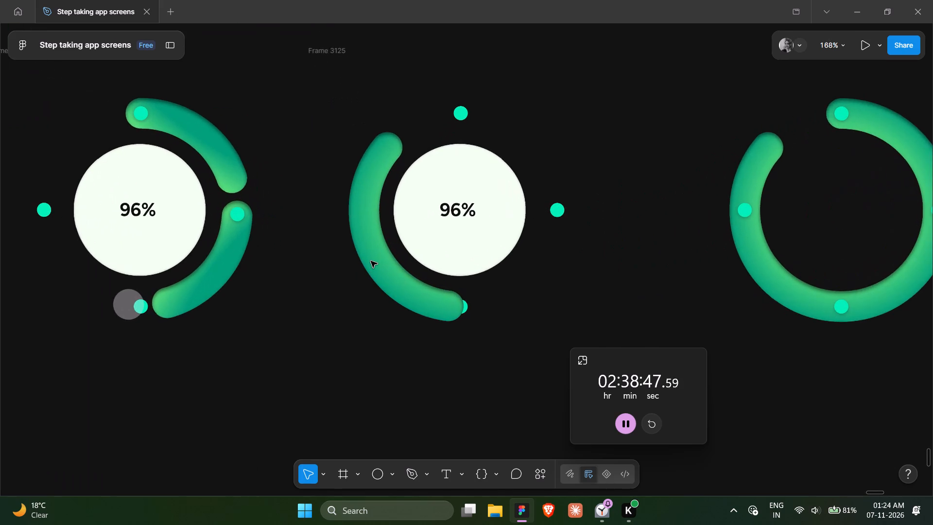
left_click(371, 251)
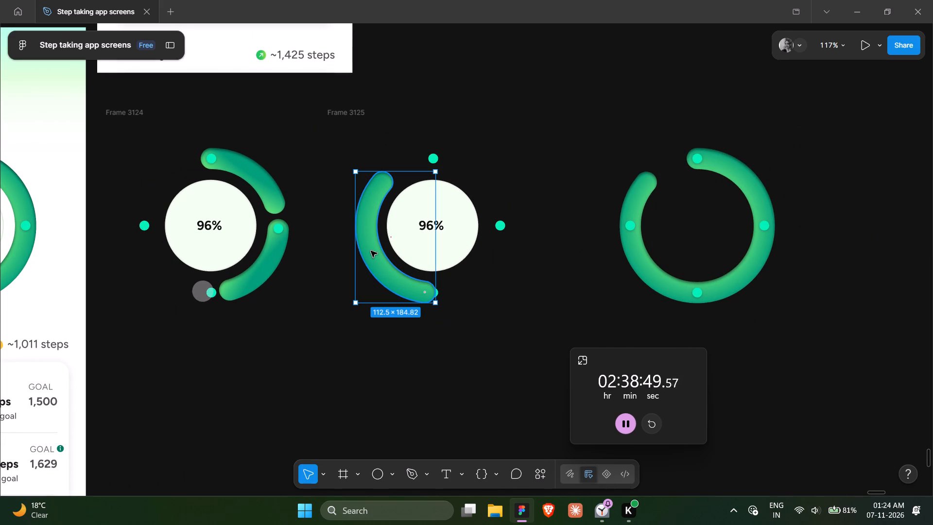
left_click_drag(371, 251, 148, 252, "alt")
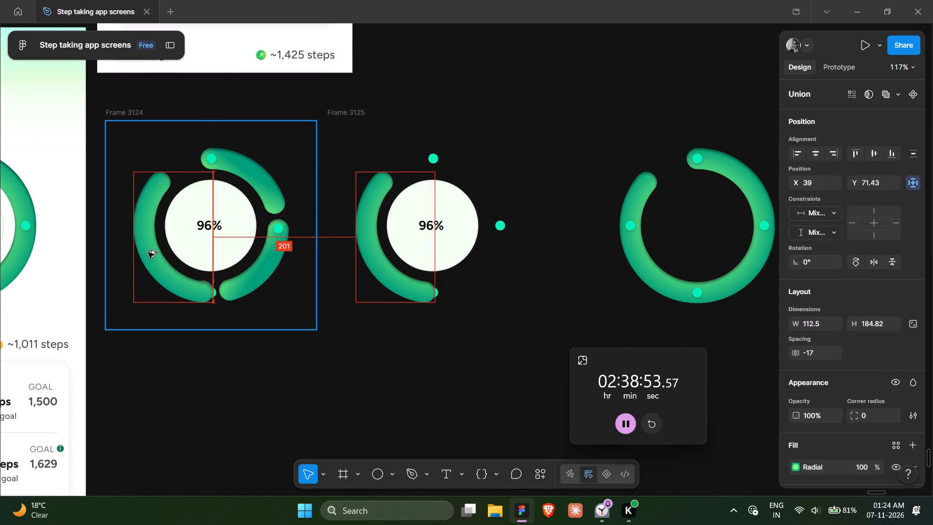
left_click_drag(148, 252, 150, 252, "alt")
left_click_drag(150, 252, 151, 251, "alt")
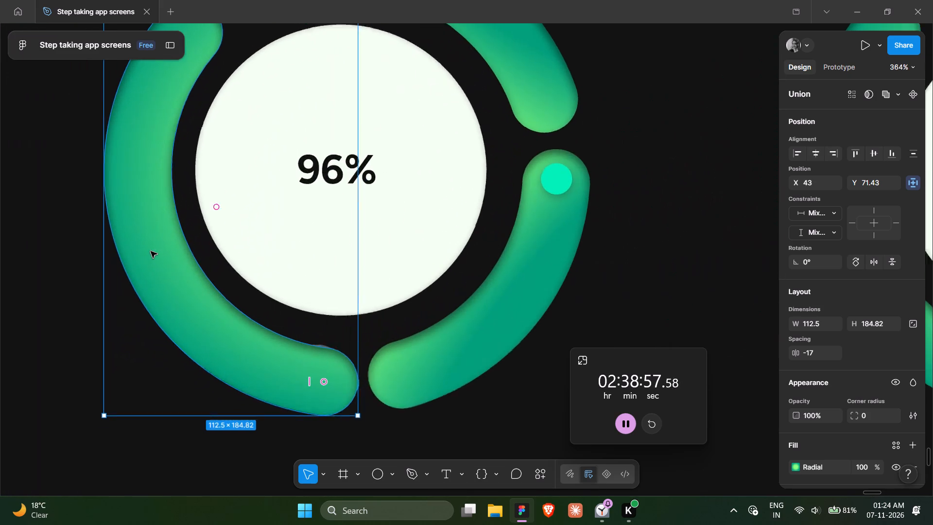
key("Left")
key("Left")
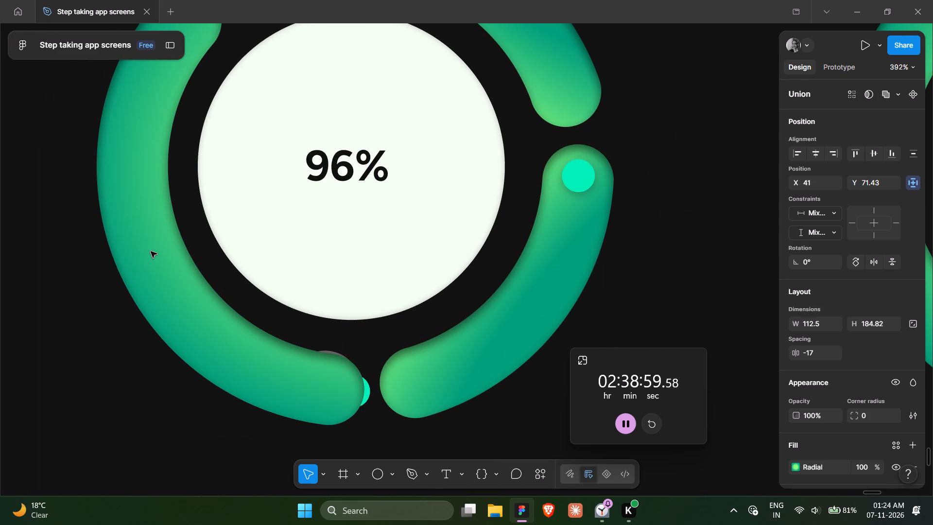
key("Left")
key("Left")
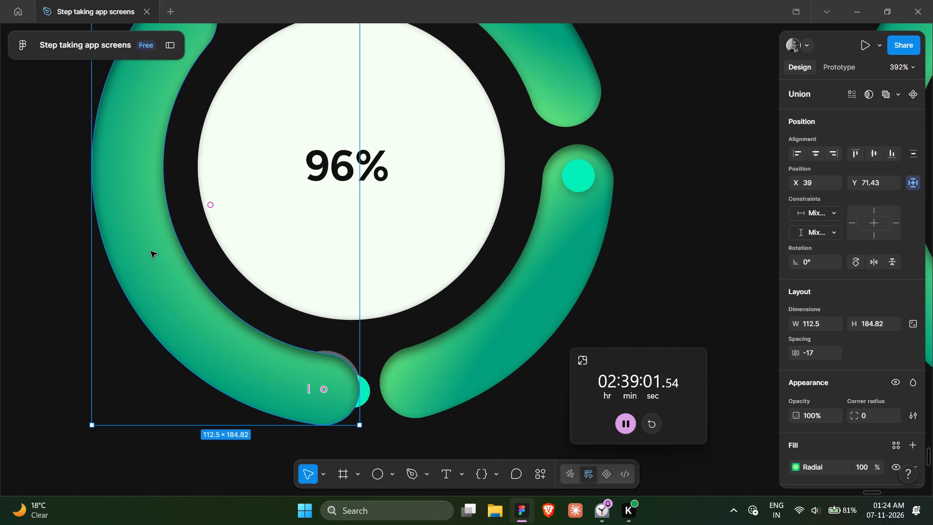
key("Right")
key("Up")
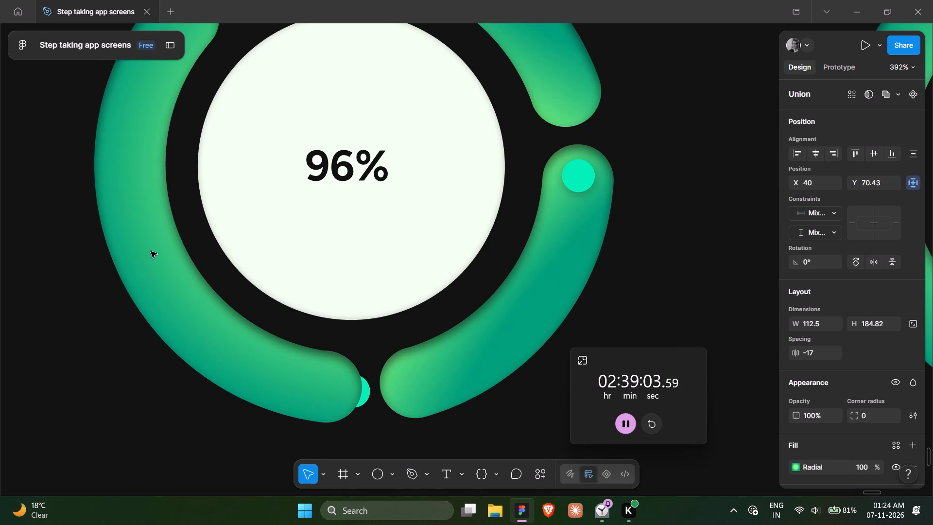
left_click(175, 348)
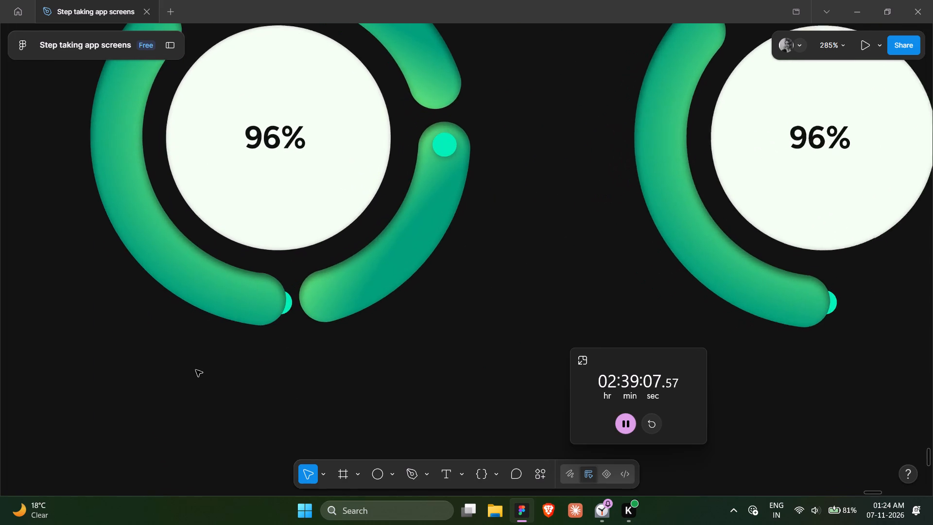
Reorder Frame 3124's layers so the copied arc's Union sits directly below Group 27, behind the teal dots.
scroll(196, 370, "up", 1)
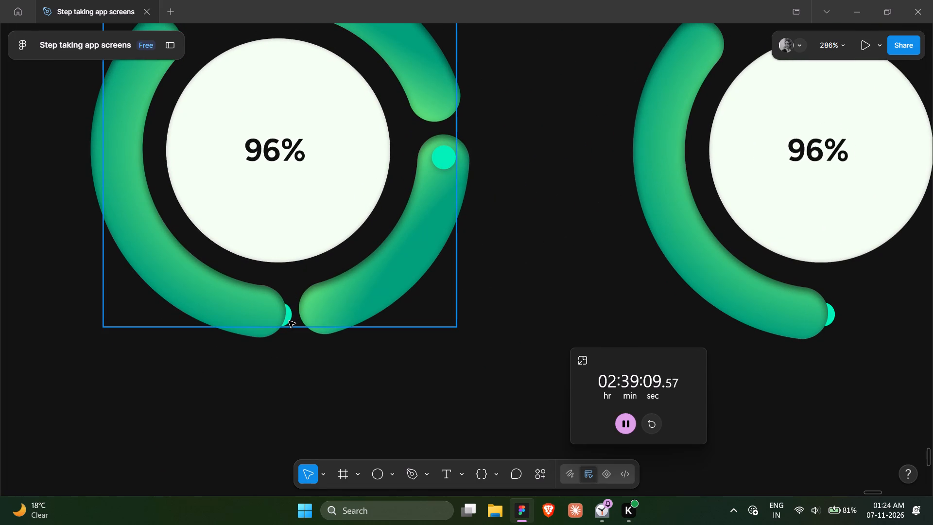
left_click(289, 321, "ctrl")
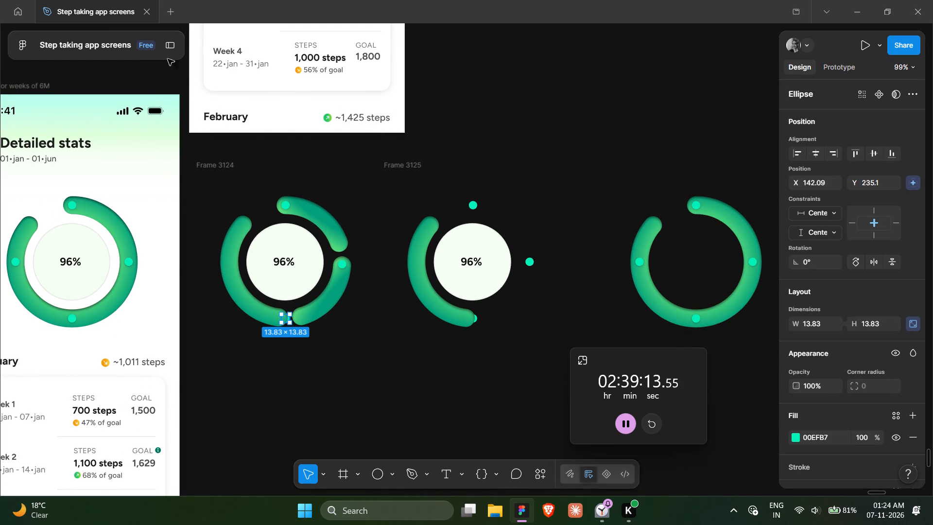
left_click(173, 49)
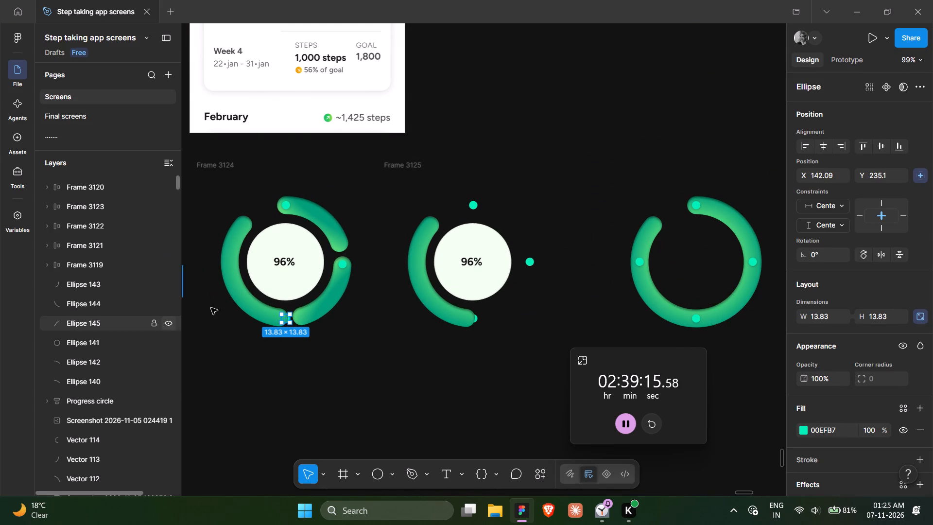
left_click(285, 319)
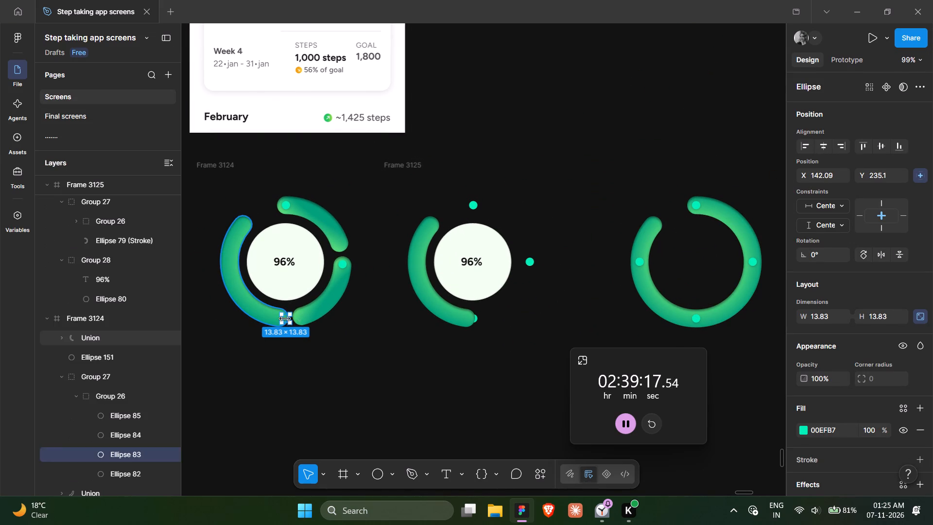
scroll(84, 333, "down", 1)
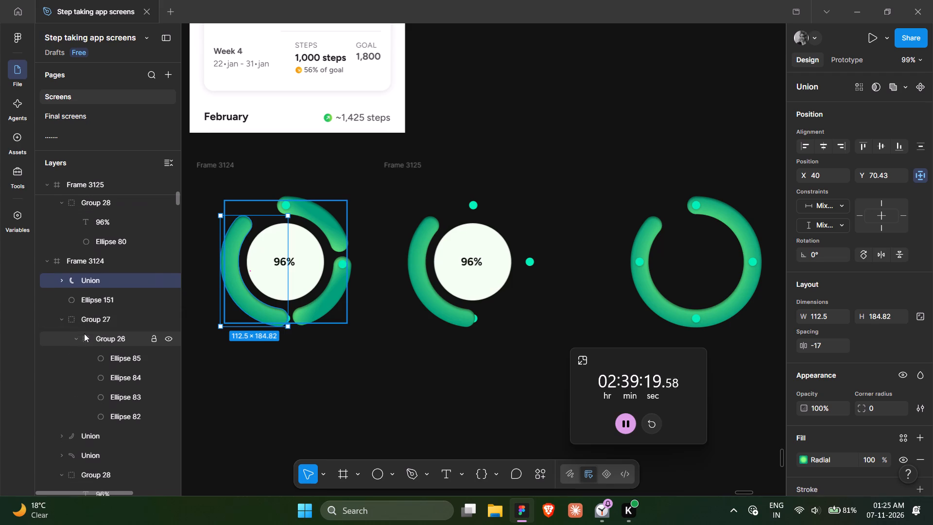
scroll(90, 281, "down", 1)
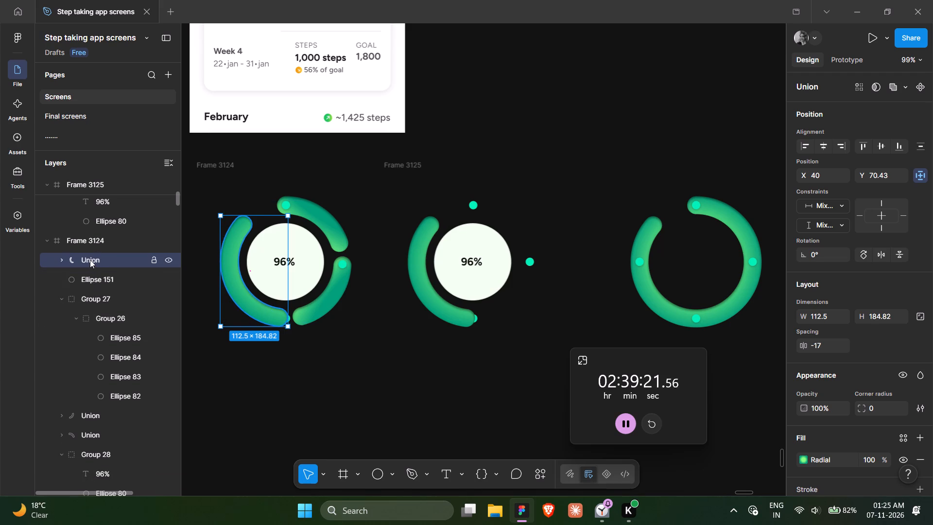
left_click_drag(90, 260, 88, 406)
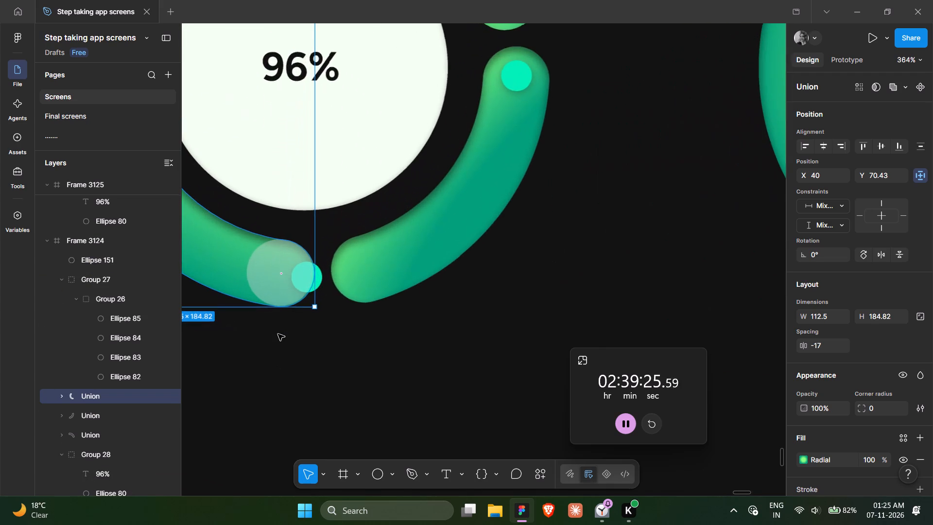
Move the semi-transparent grey circle in Frame 3124 off the arc's end to X 123, Y 268.
left_click(270, 252)
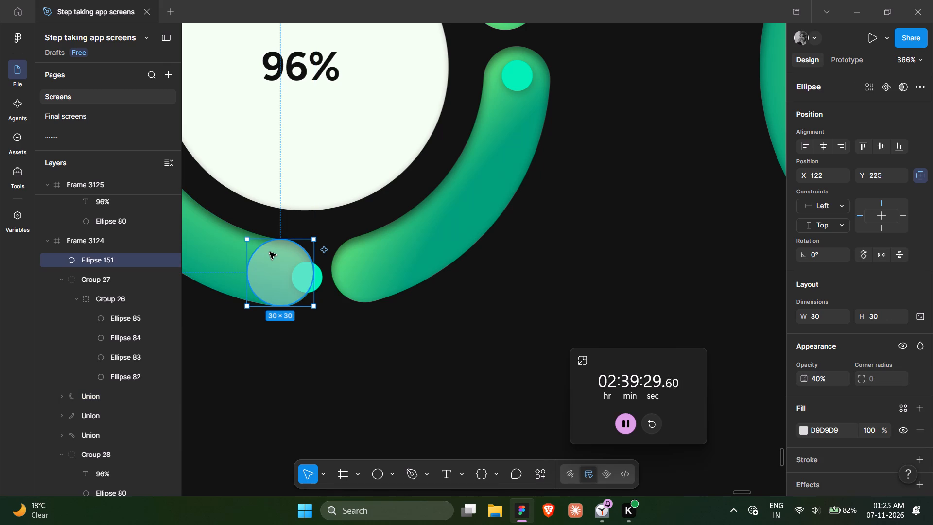
left_click_drag(272, 262, 274, 358)
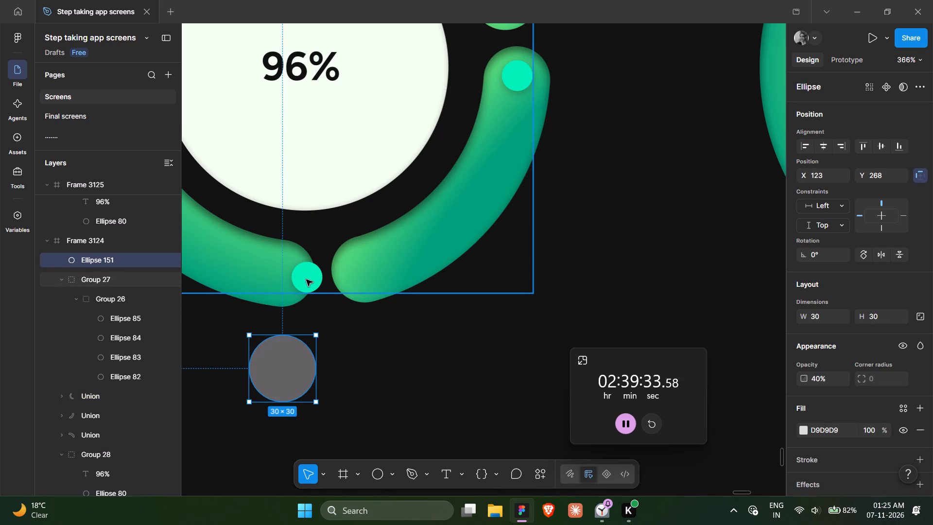
Move the bottom teal dot in Frame 3124 onto the copied arc's rounded end, at X 131.09, Y 233.1.
left_click(306, 280, "ctrl")
key("Left")
key("Left")
key("Left")
key("Left")
key("Left")
key("Left")
key("Left")
key("Left")
key("Left")
key("Left")
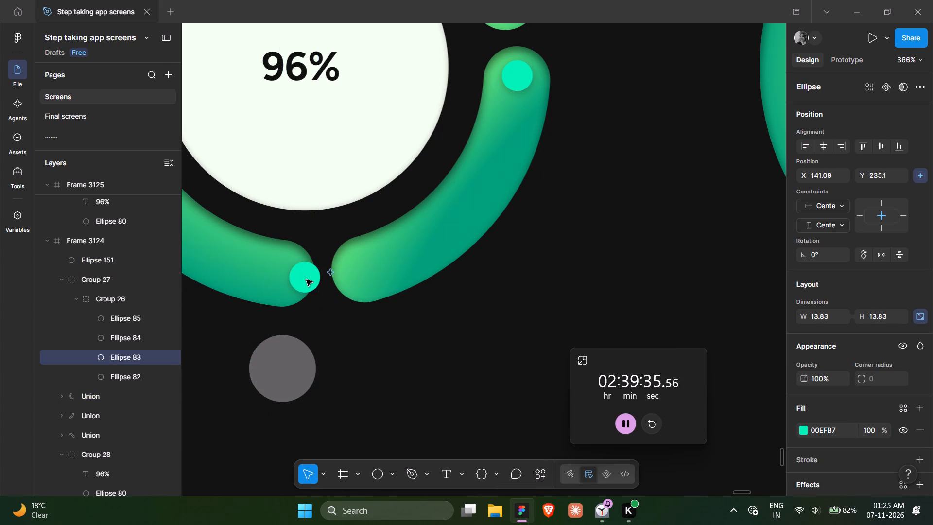
key("Left")
key("Up")
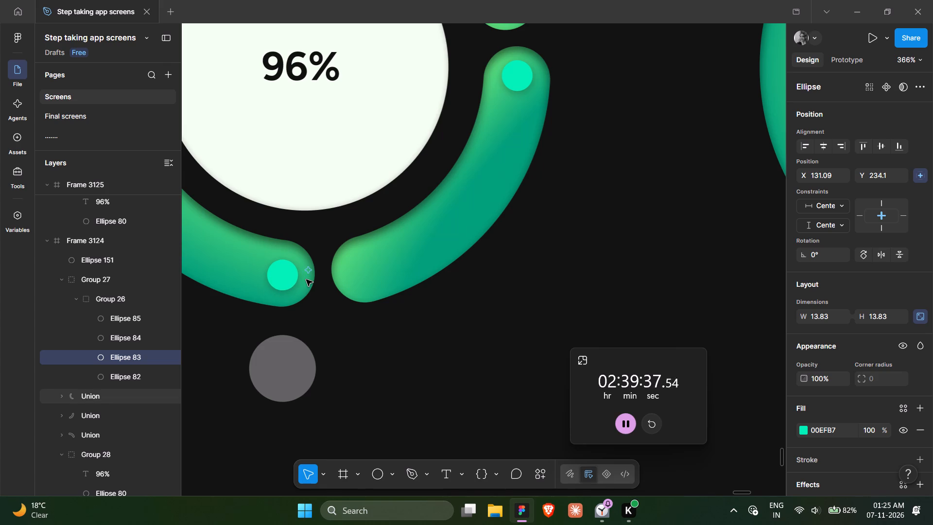
key("Up")
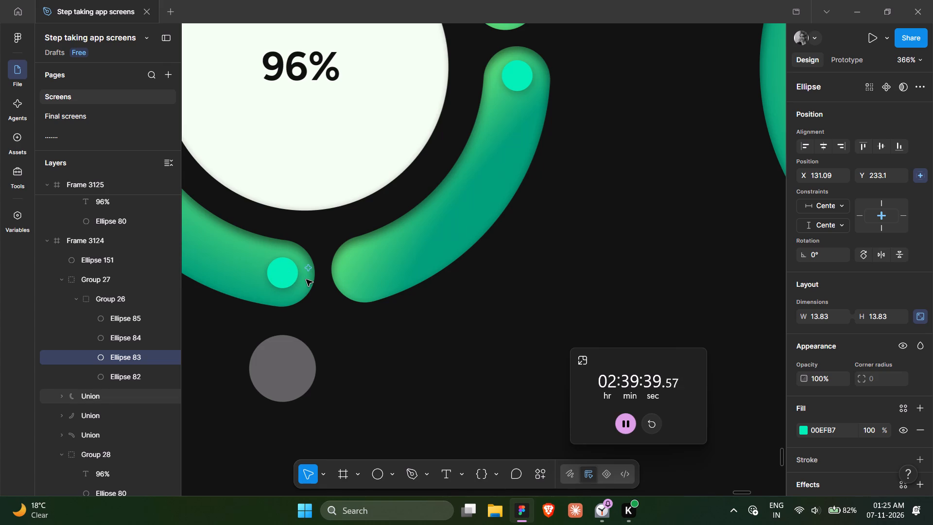
left_click(342, 350)
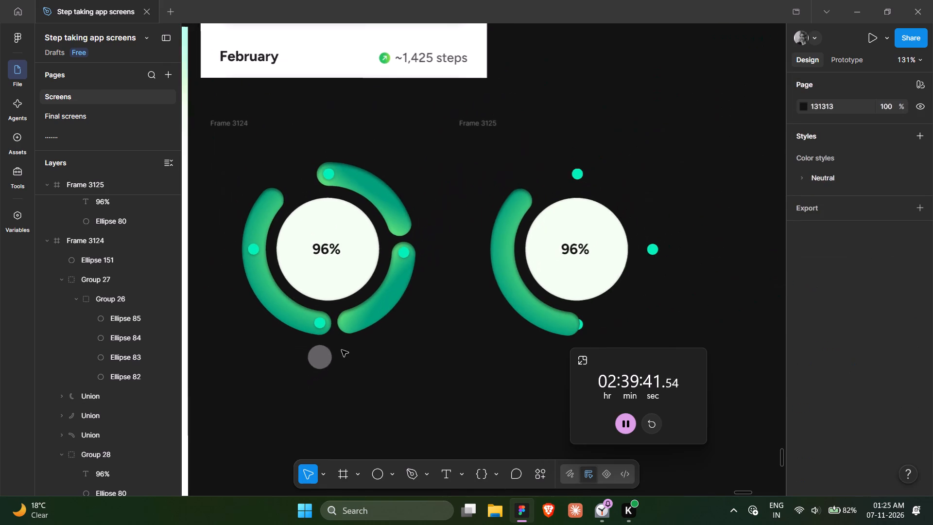
left_click(413, 360)
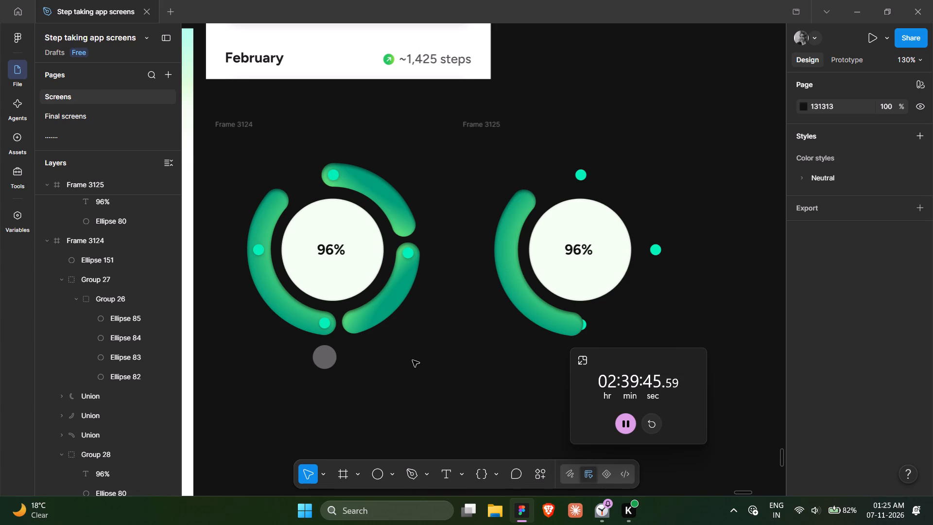
left_click(429, 360)
Nudge the lower-right gradient arc in Frame 3124 to X 157.08, Y 131.54.
scroll(429, 360, "left", 1)
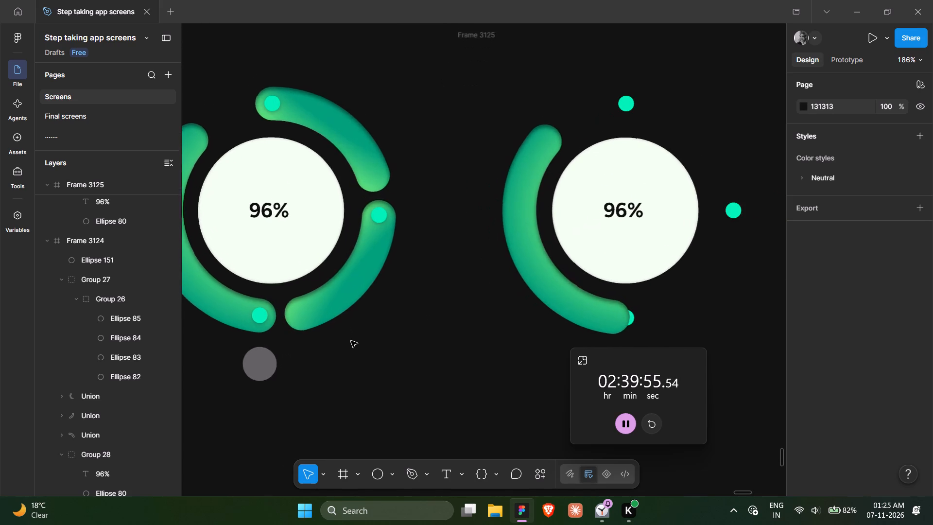
scroll(351, 341, "right", 1)
left_click(386, 285)
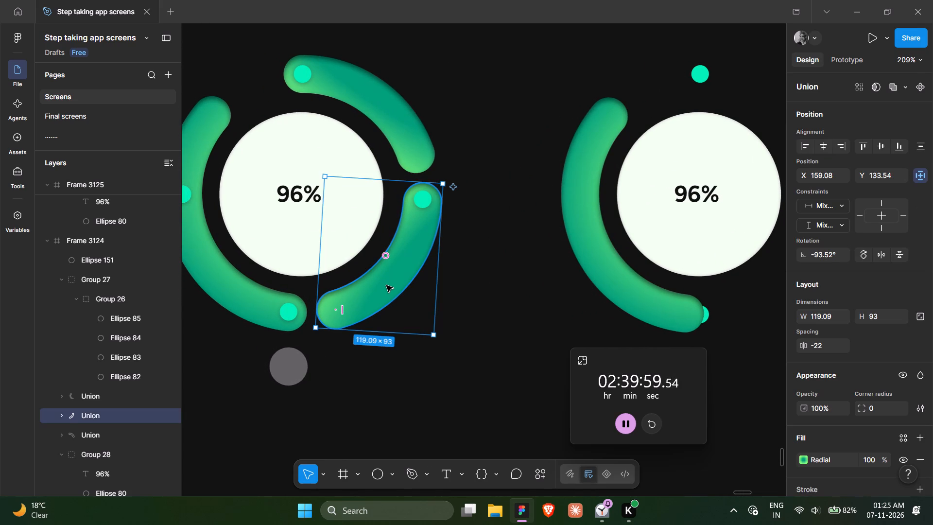
key("Left")
key("Left")
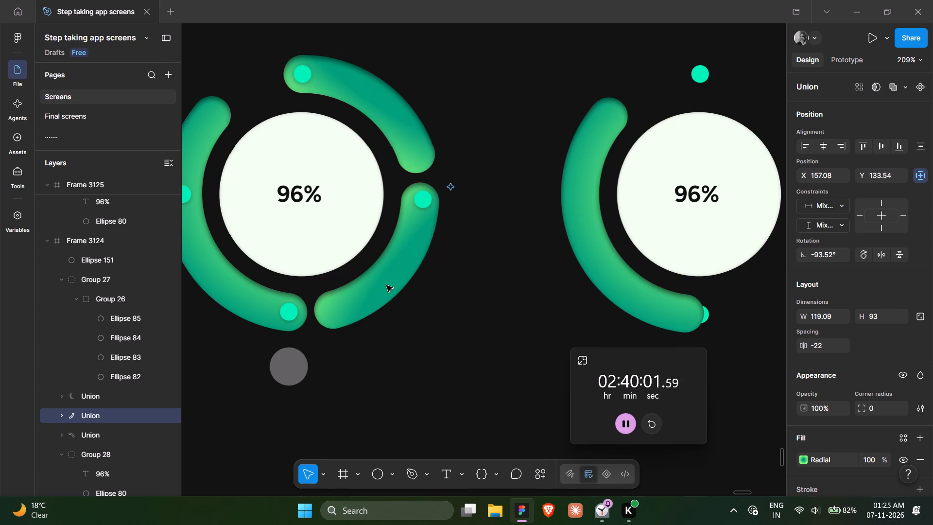
key("Up")
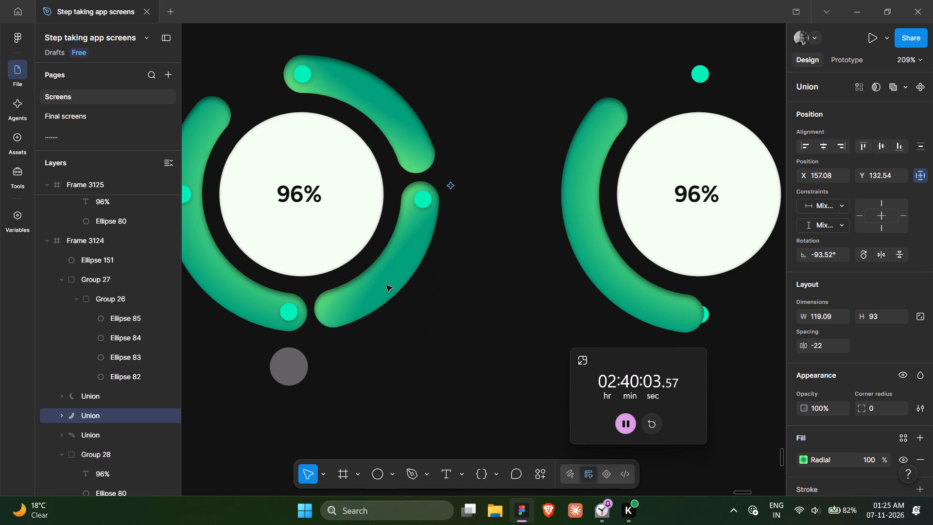
key("Up")
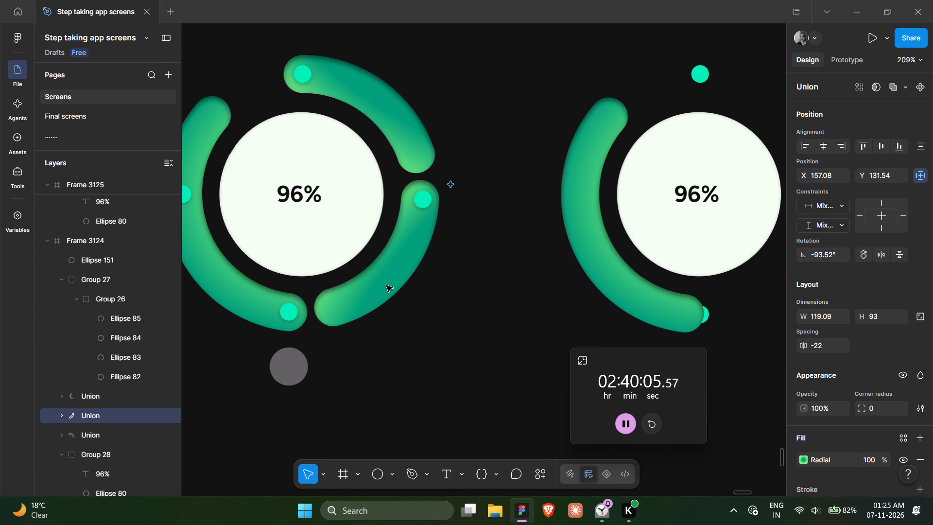
Nudge the lower-right gradient arc in Frame 3124 down to Y 132.54.
key("Down")
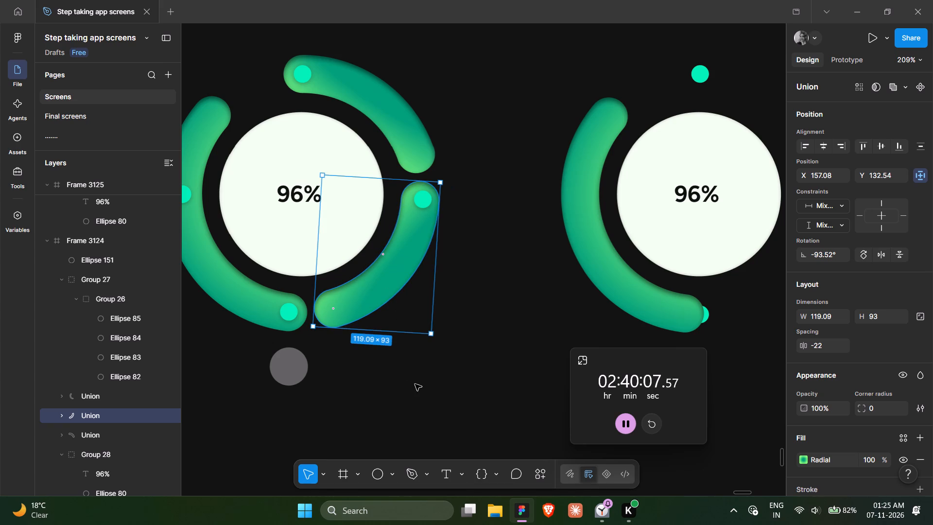
Shift the teal dot on Frame 3124's lower-right arc horizontally to X 234.6, centring it in the rounded end.
left_click(419, 197, "ctrl")
key("Left")
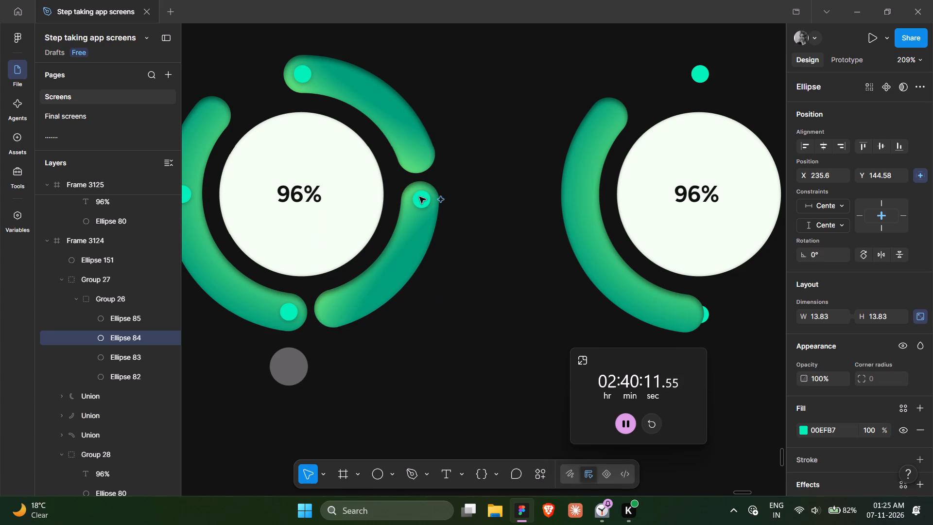
key("Left")
key("Left")
key("Right")
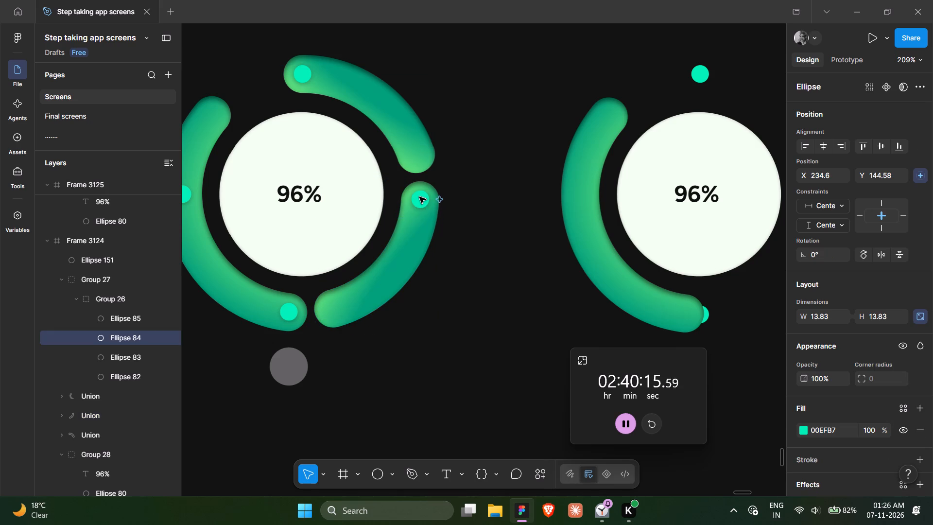
left_click(466, 310)
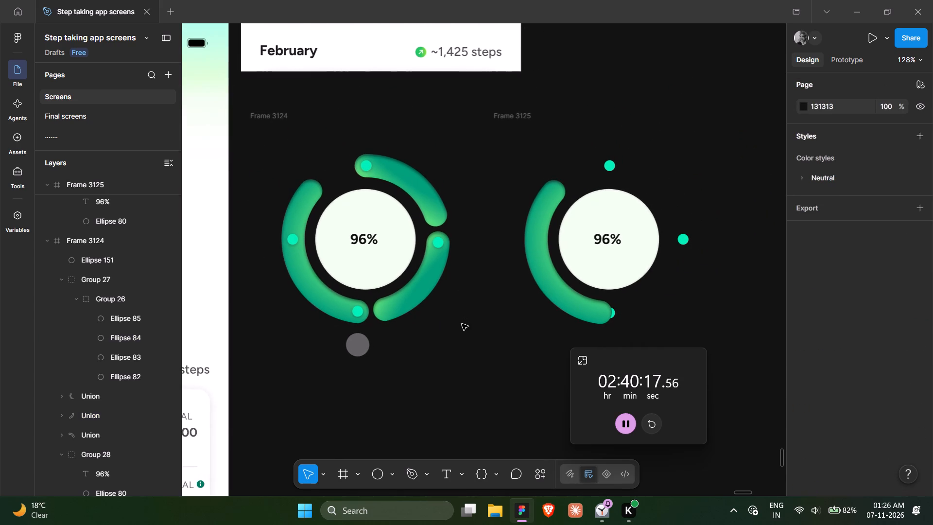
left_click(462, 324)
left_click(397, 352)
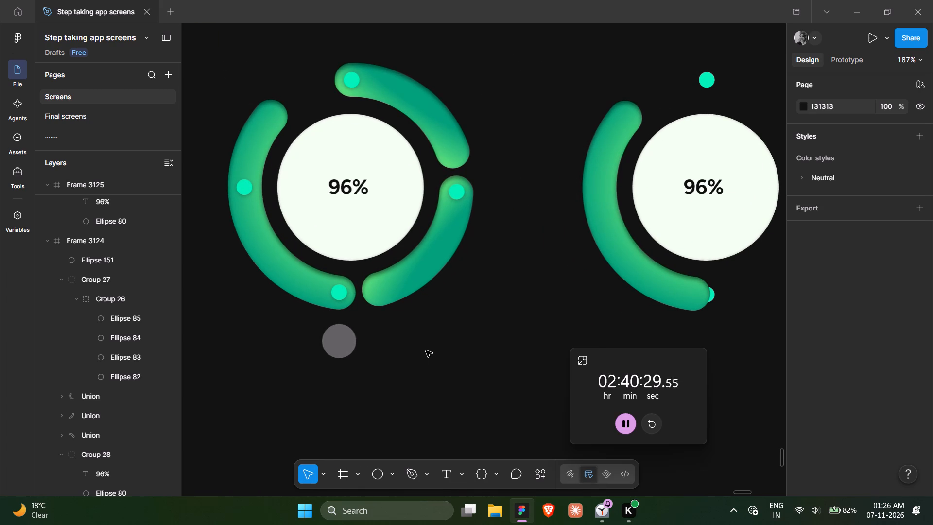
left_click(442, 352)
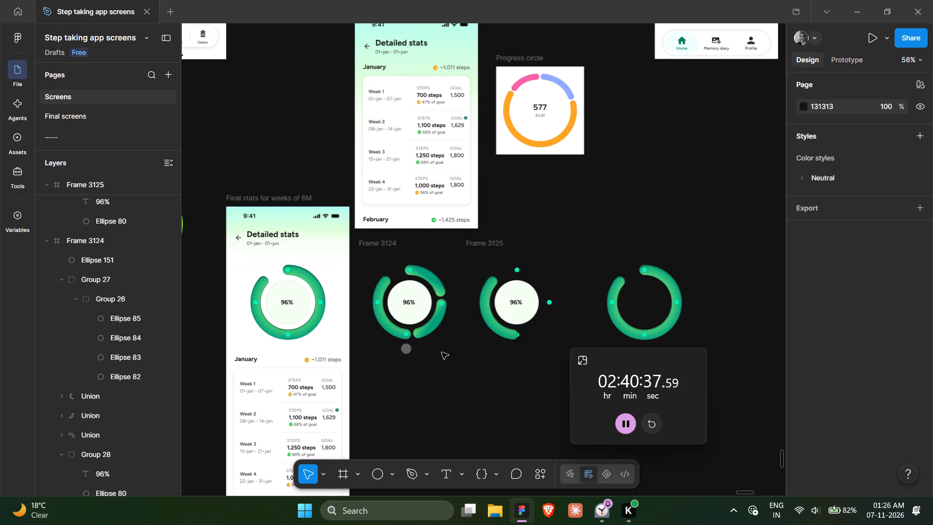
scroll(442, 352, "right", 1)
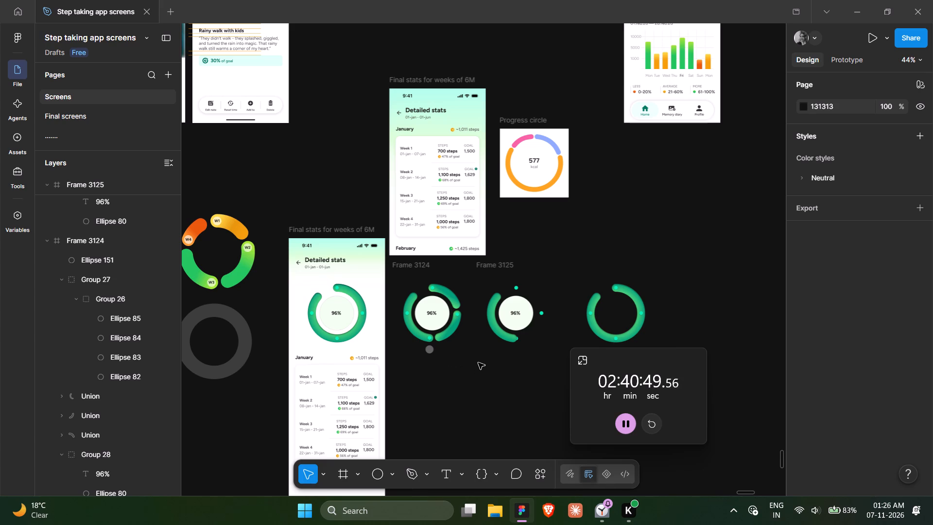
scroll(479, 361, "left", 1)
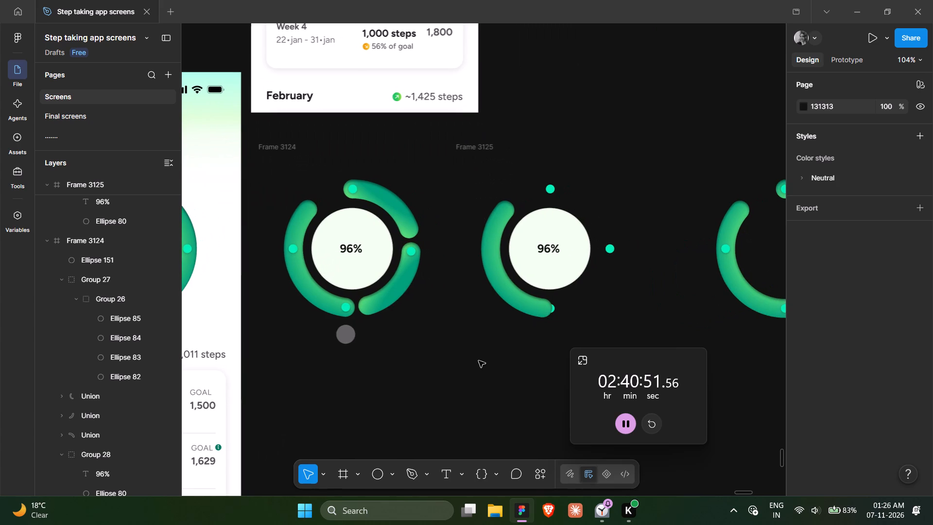
Close the floating stopwatch window.
left_click(648, 422)
left_click(697, 359)
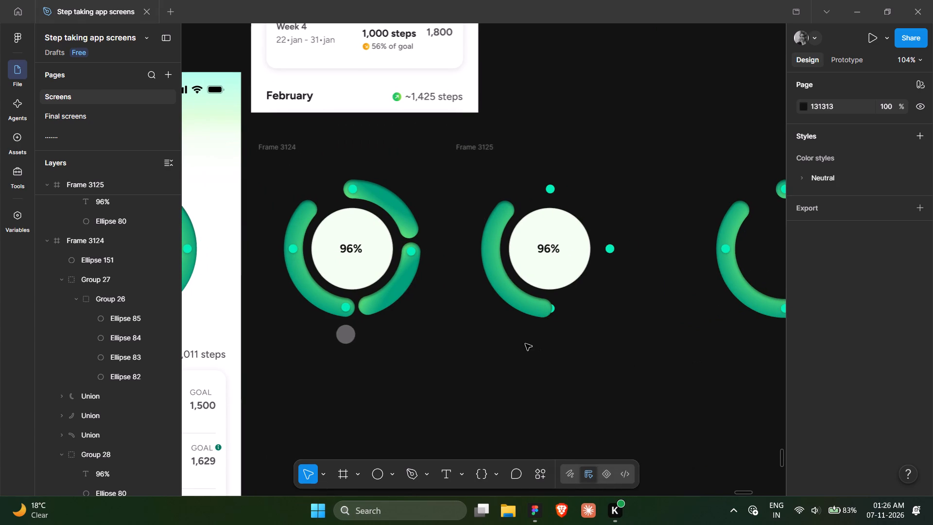
Duplicate Frame 3125's gradient arc Union and place the copy over the standalone ring's left side, at X 41435, Y 12095.43.
scroll(513, 338, "right", 1)
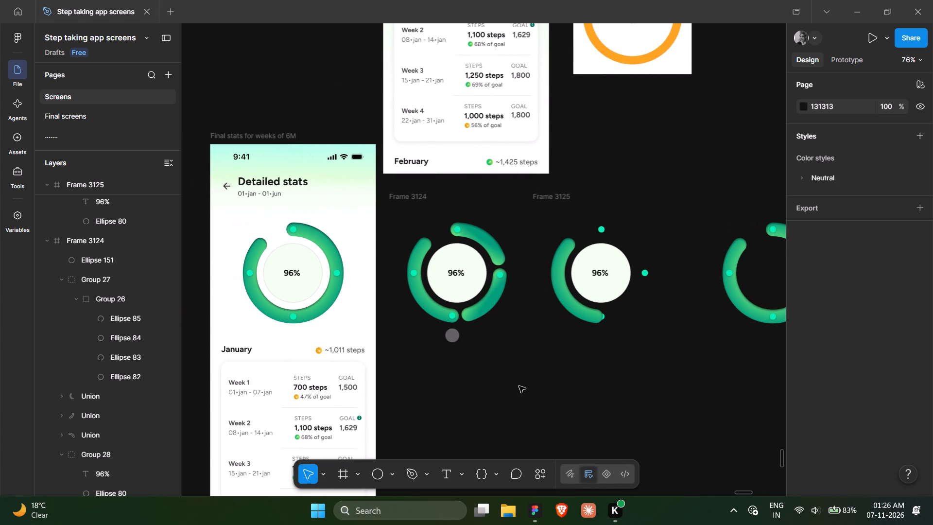
scroll(519, 389, "right", 1)
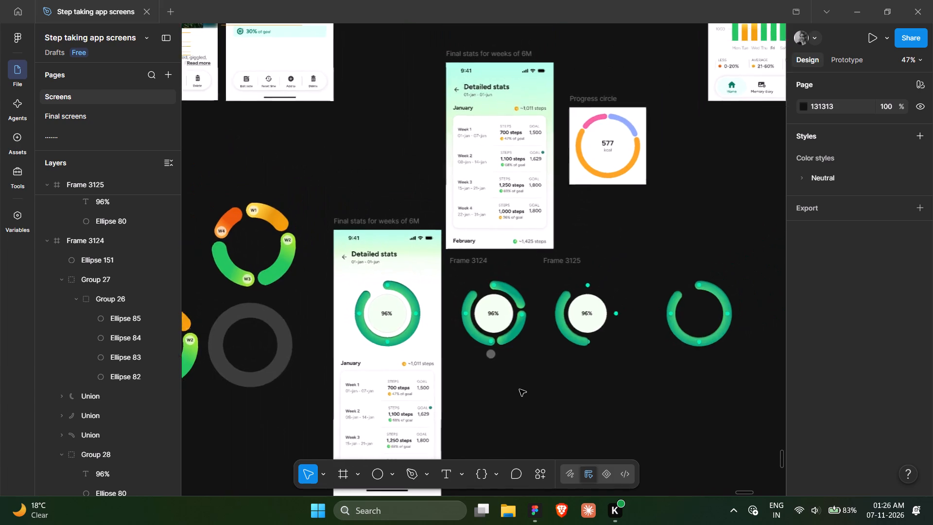
scroll(519, 389, "up", 1)
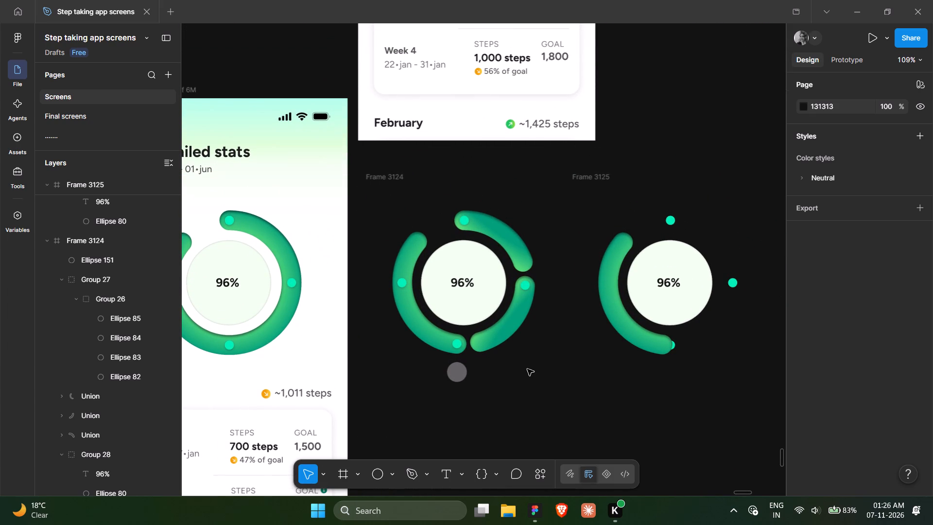
left_click(398, 373)
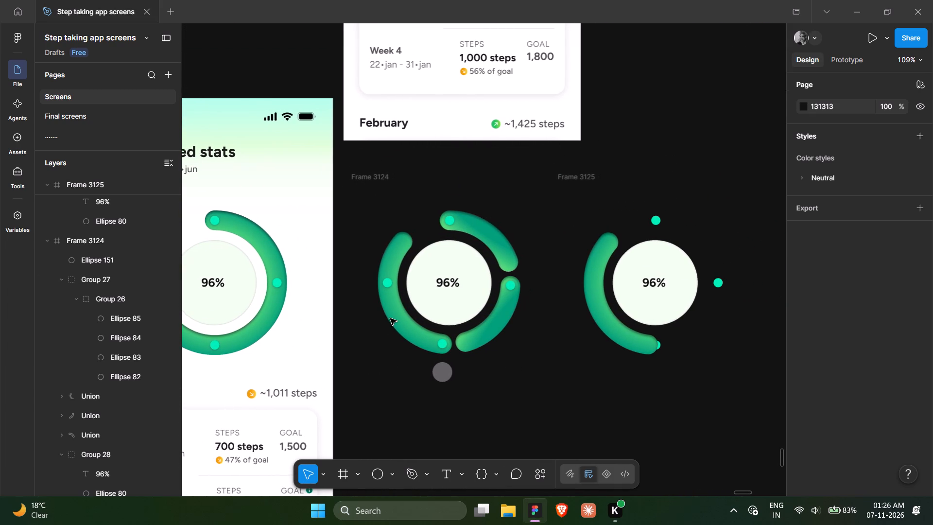
scroll(391, 317, "left", 3)
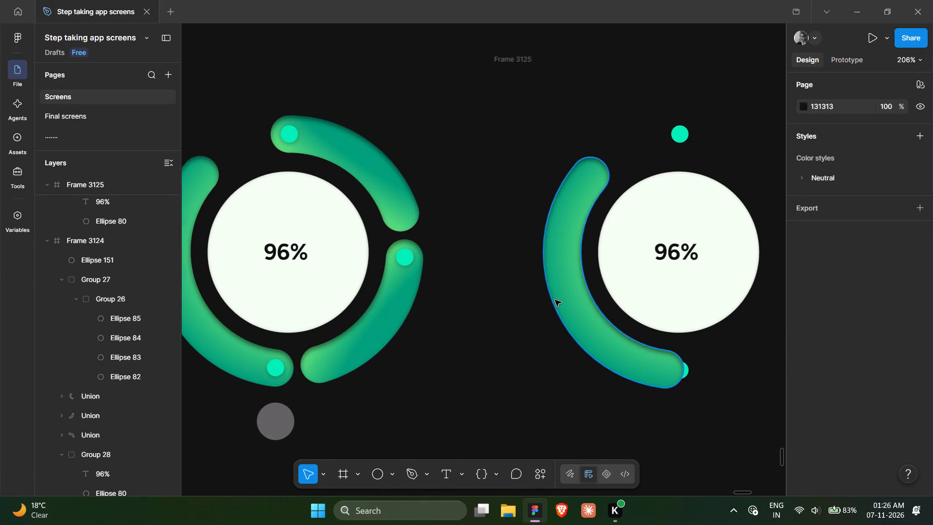
scroll(555, 300, "left", 3)
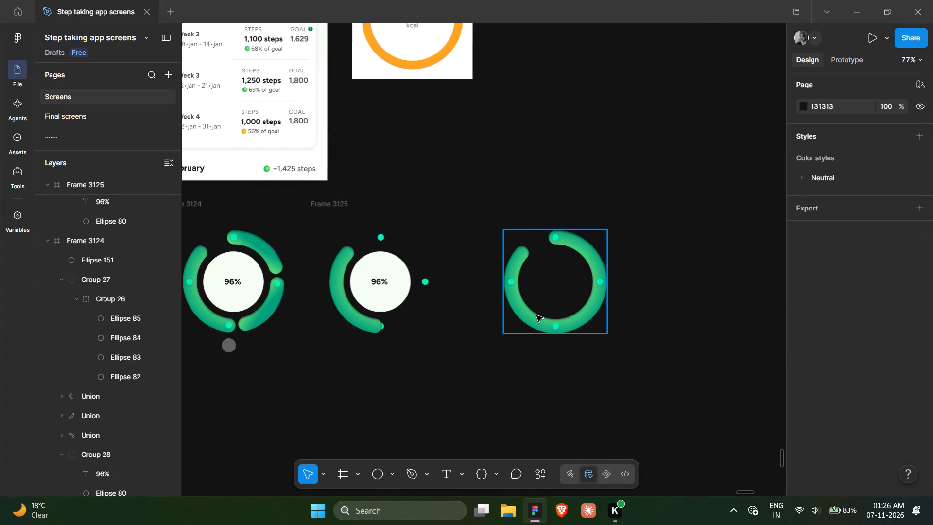
left_click(330, 286)
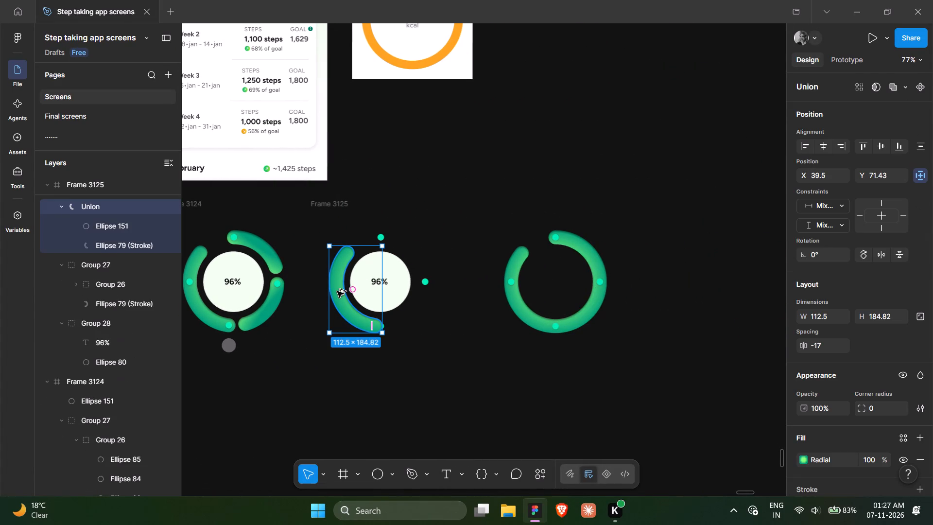
left_click_drag(337, 291, 499, 272, "alt")
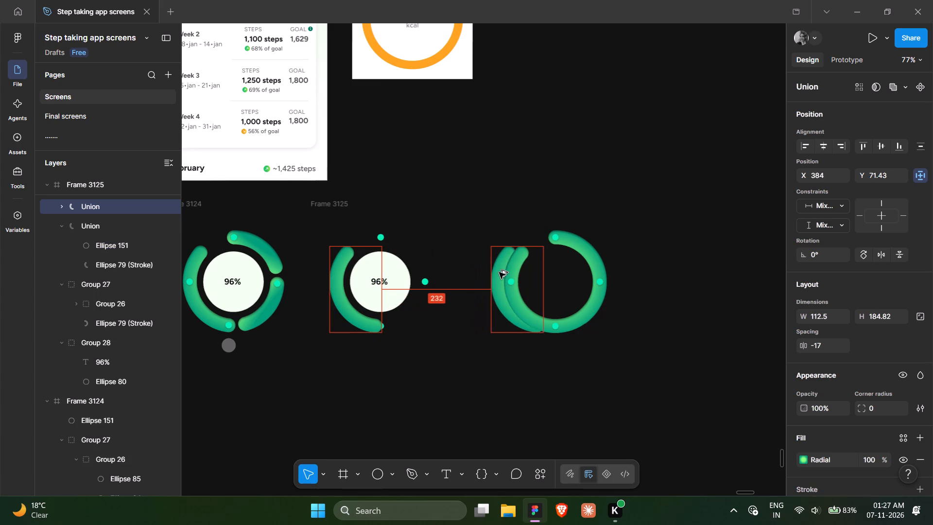
left_click_drag(499, 272, 508, 272, "alt")
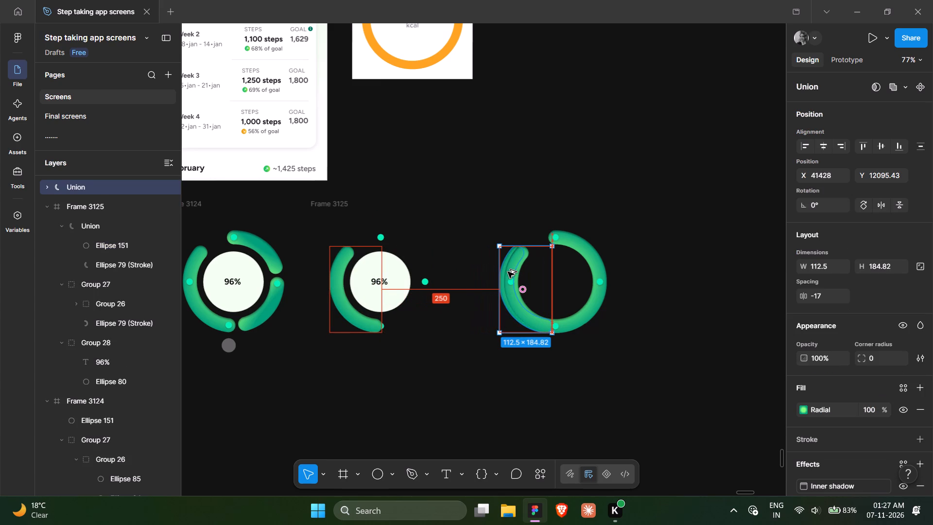
left_click_drag(508, 272, 509, 272, "alt")
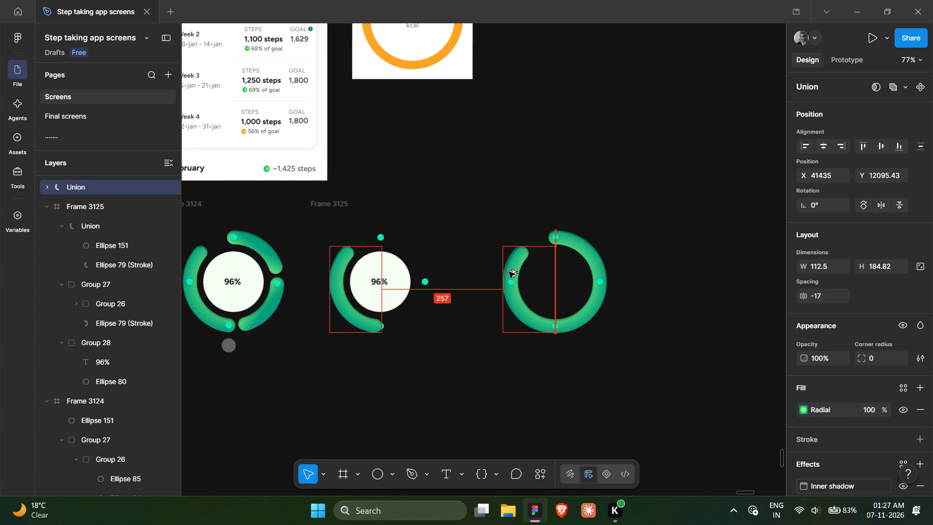
left_click_drag(509, 272, 509, 272, "alt")
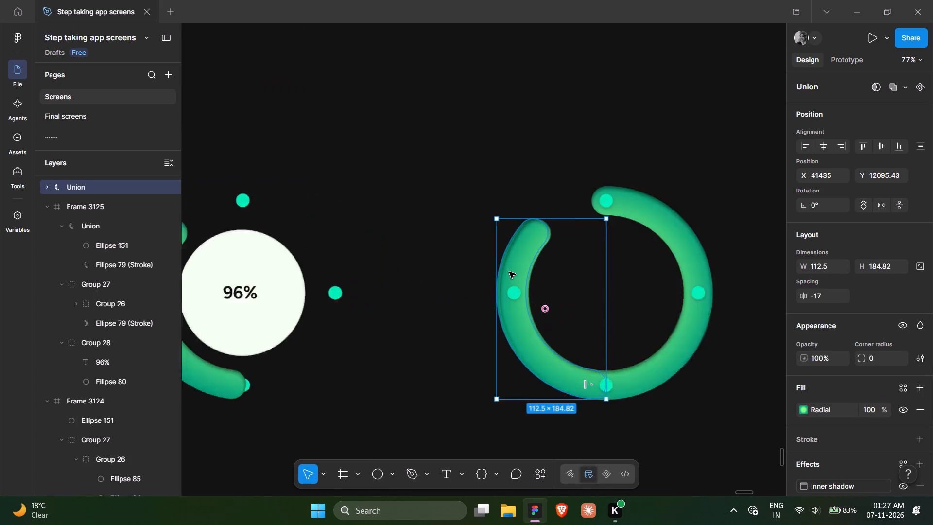
Rotate the standalone ring's Ellipse 79 (Stroke) to about -30.5°, moving its gap away from the copied arc's upper end.
scroll(509, 272, "left", 1)
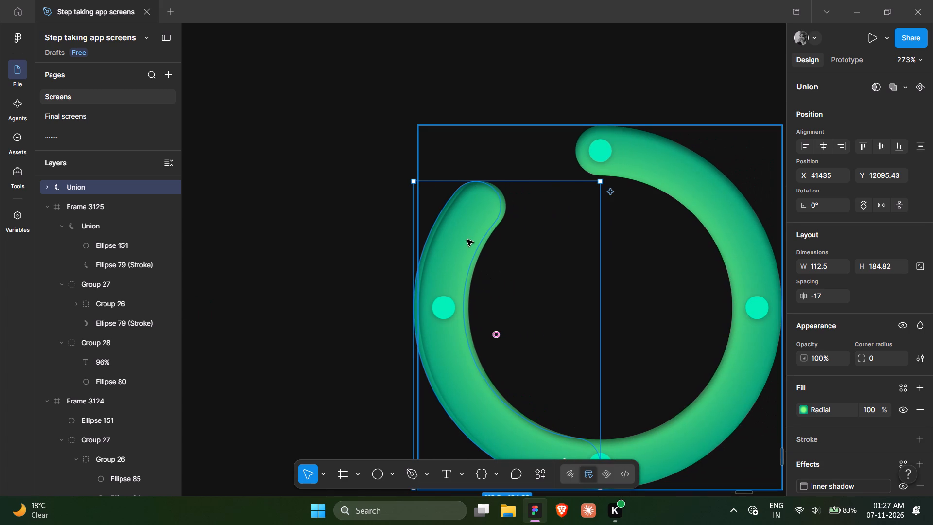
left_click(675, 184, "ctrl")
scroll(629, 142, "left", 1)
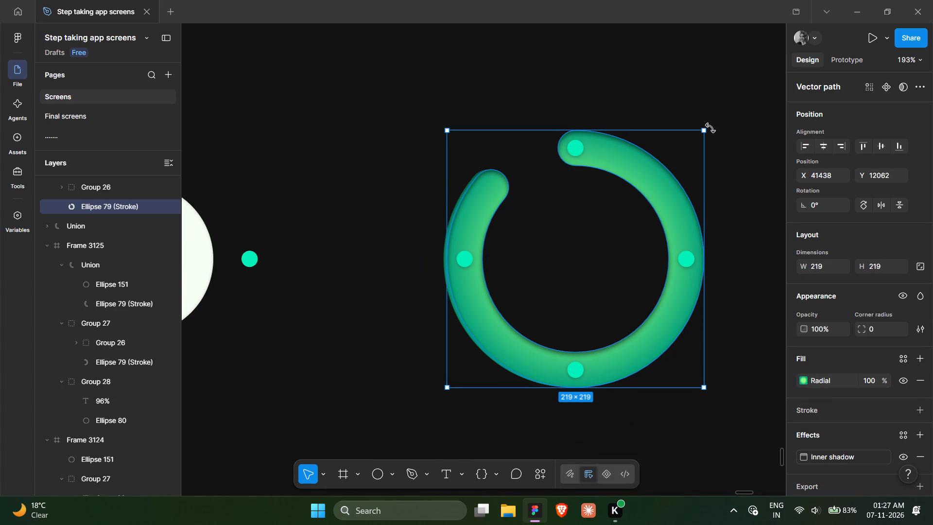
left_click_drag(710, 128, 719, 143)
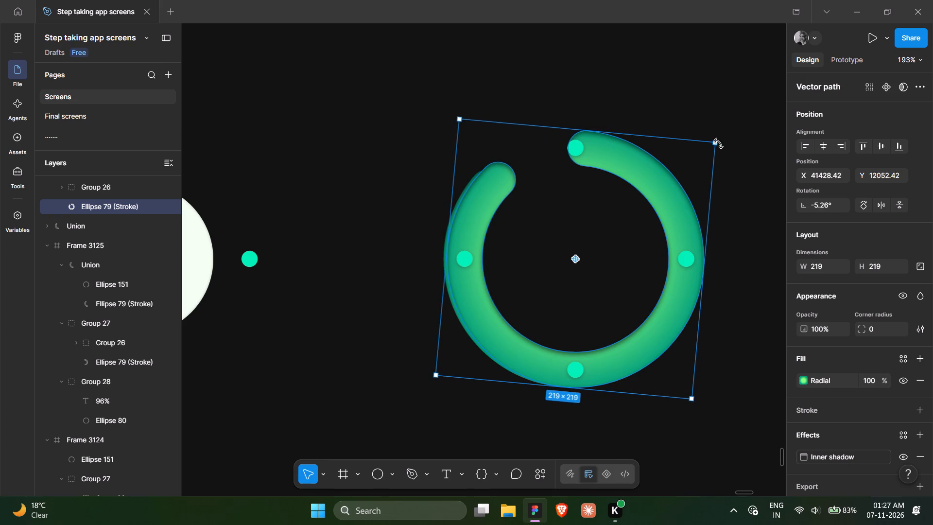
left_click_drag(719, 143, 713, 181)
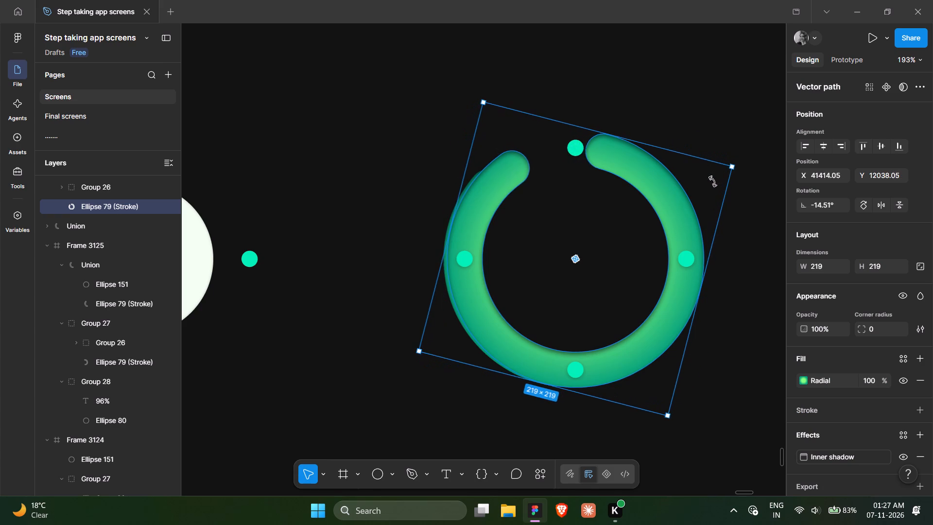
left_click_drag(713, 181, 699, 236)
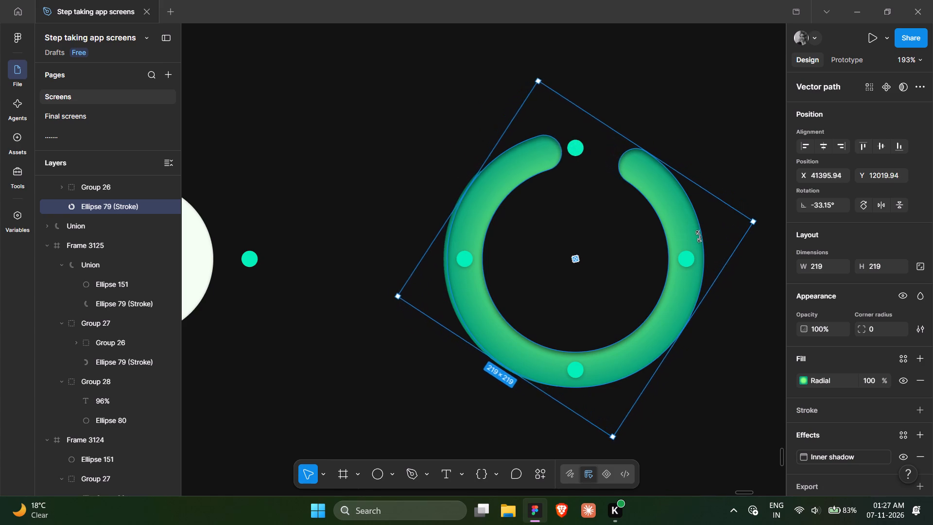
left_click_drag(699, 236, 690, 245)
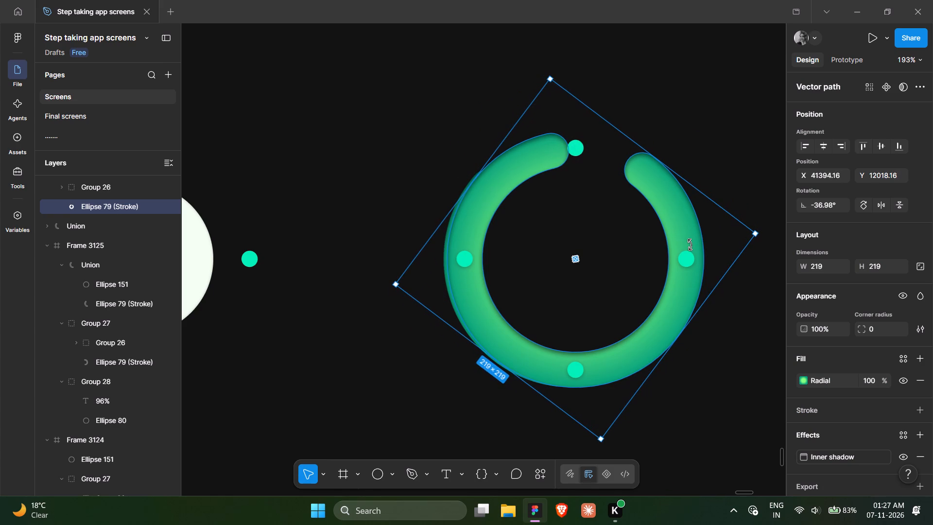
left_click_drag(690, 245, 690, 244)
scroll(532, 226, "right", 1)
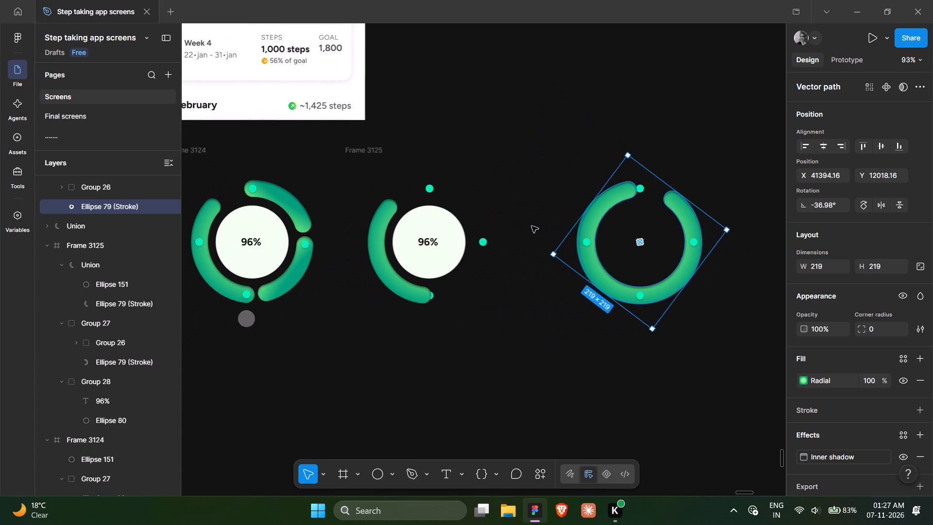
scroll(532, 226, "right", 1)
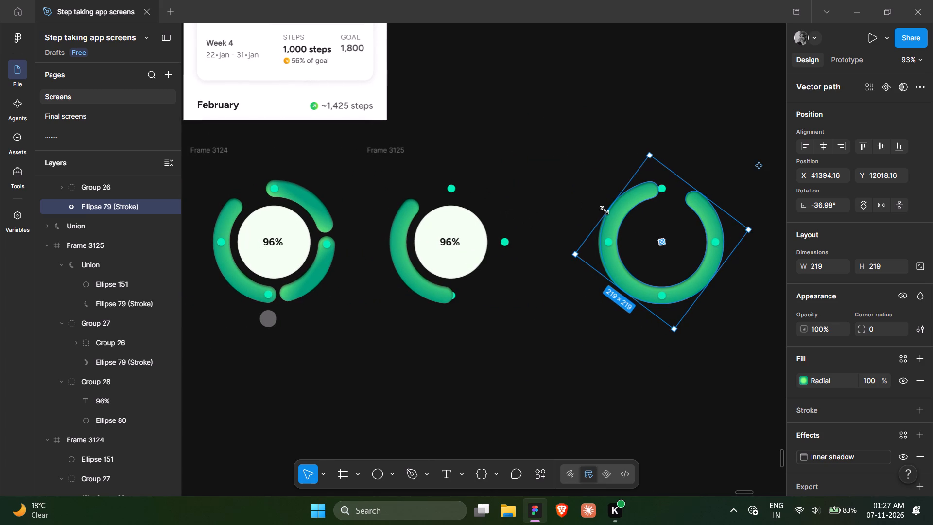
scroll(605, 210, "left", 1)
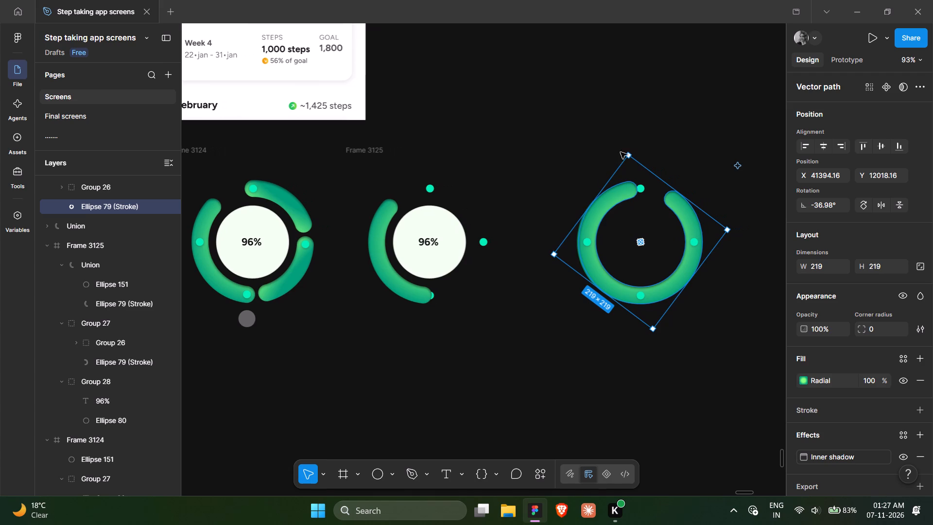
left_click_drag(625, 147, 615, 155)
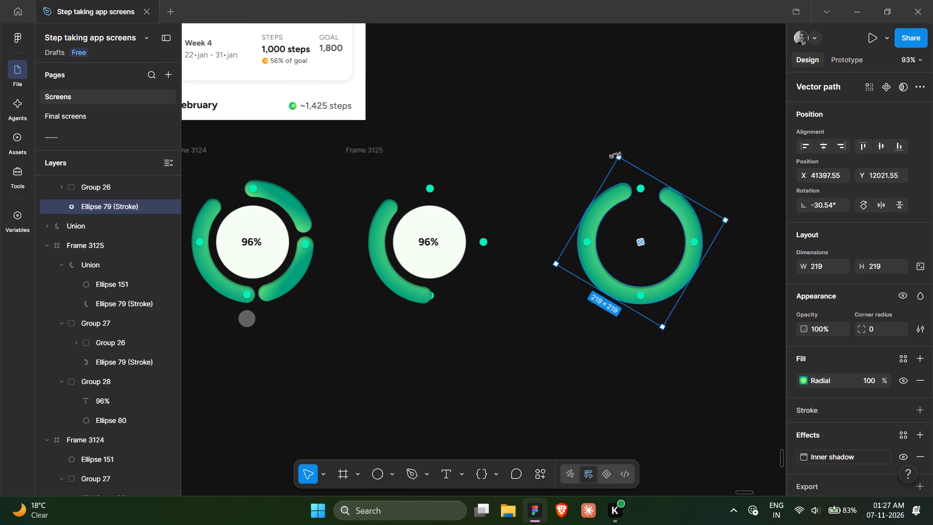
left_click_drag(615, 155, 615, 156)
left_click(573, 346)
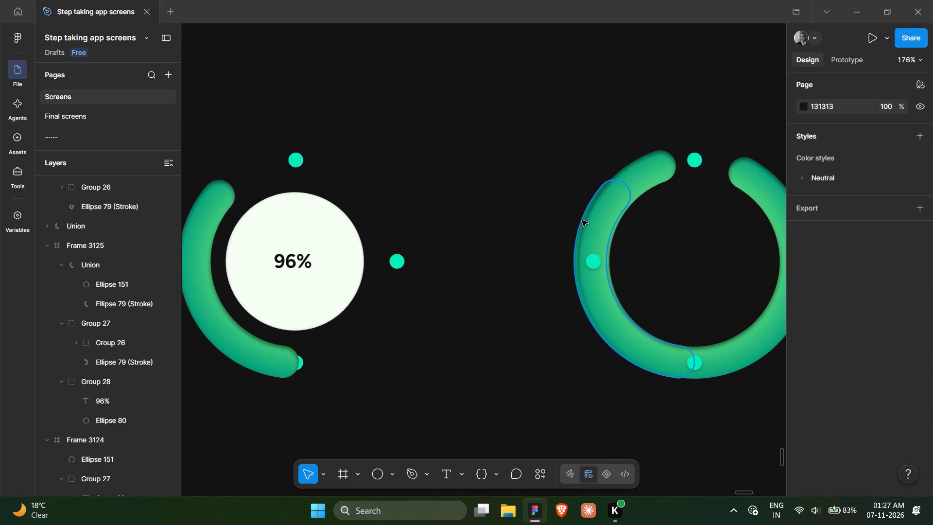
Select the copied arc Union on the standalone ring and examine how it sits compared with the arcs of Frame 3124 and Frame 3125.
left_click(582, 220, "ctrl")
scroll(582, 344, "right", 2)
scroll(582, 344, "left", 1)
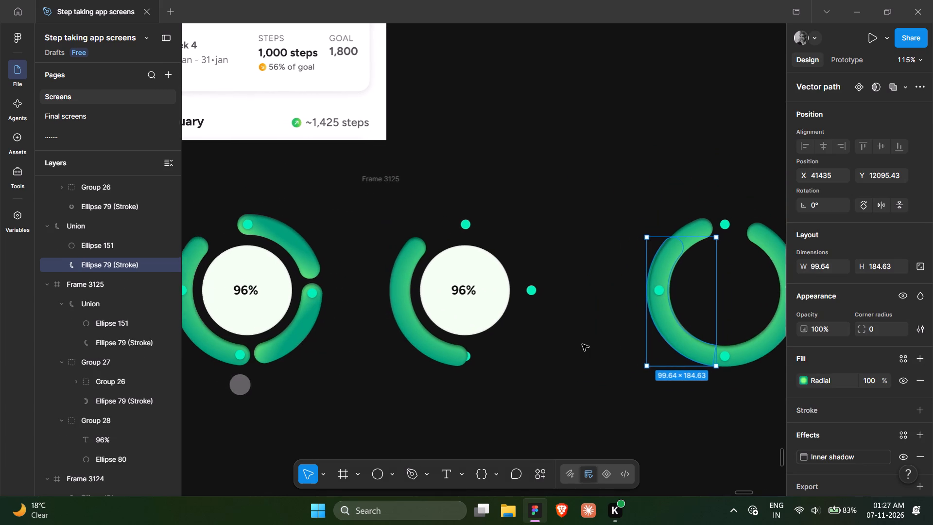
scroll(582, 344, "left", 1)
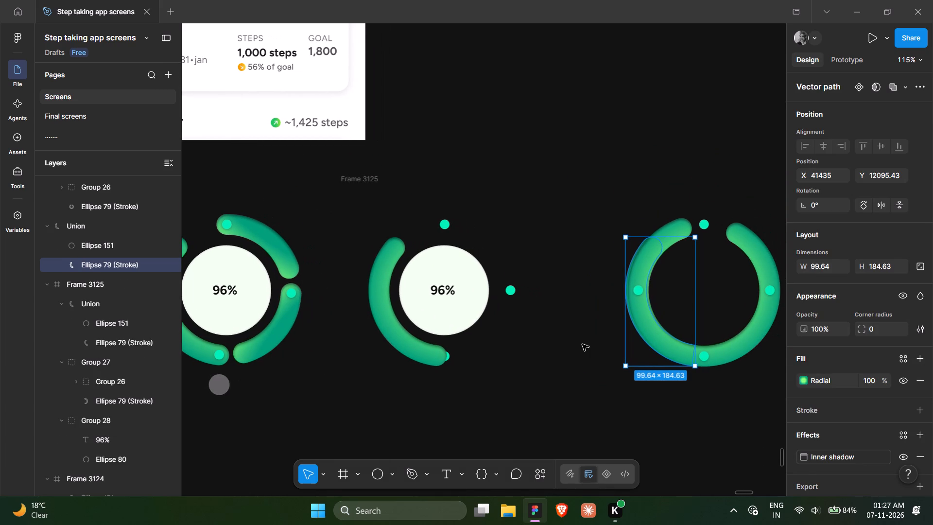
key("shift+Return")
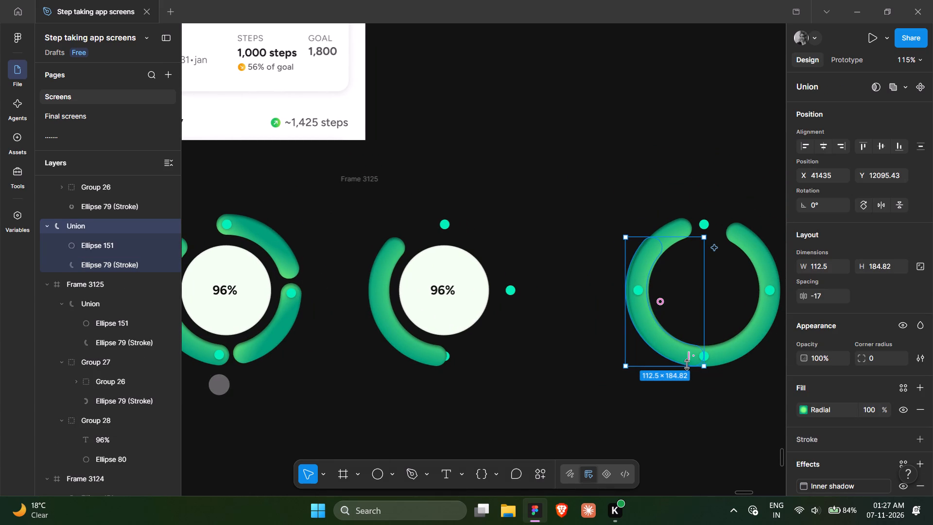
scroll(687, 365, "right", 1)
scroll(687, 365, "left", 1)
scroll(687, 365, "right", 1)
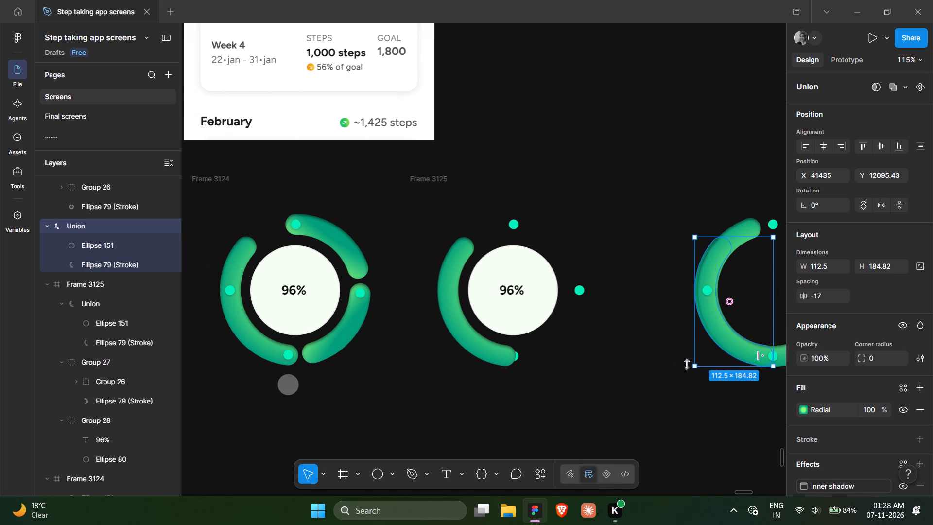
scroll(687, 365, "right", 1)
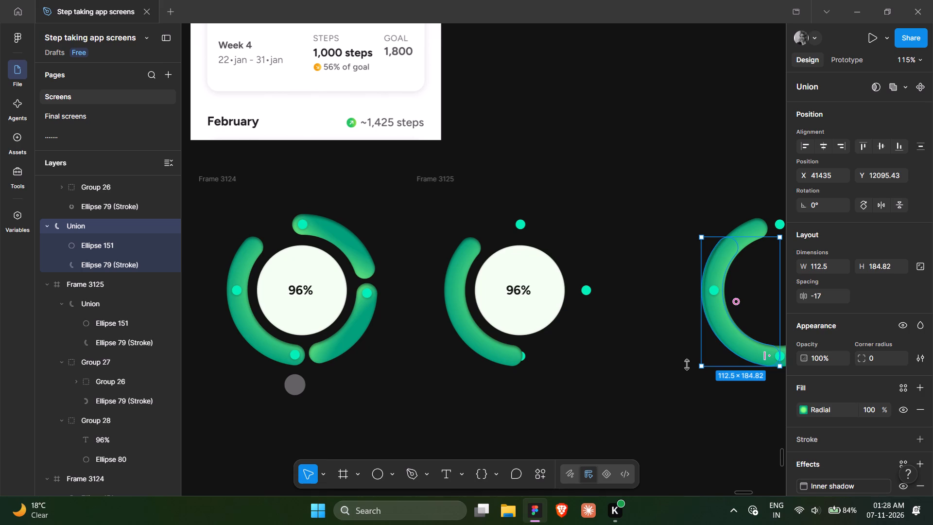
scroll(687, 365, "left", 1)
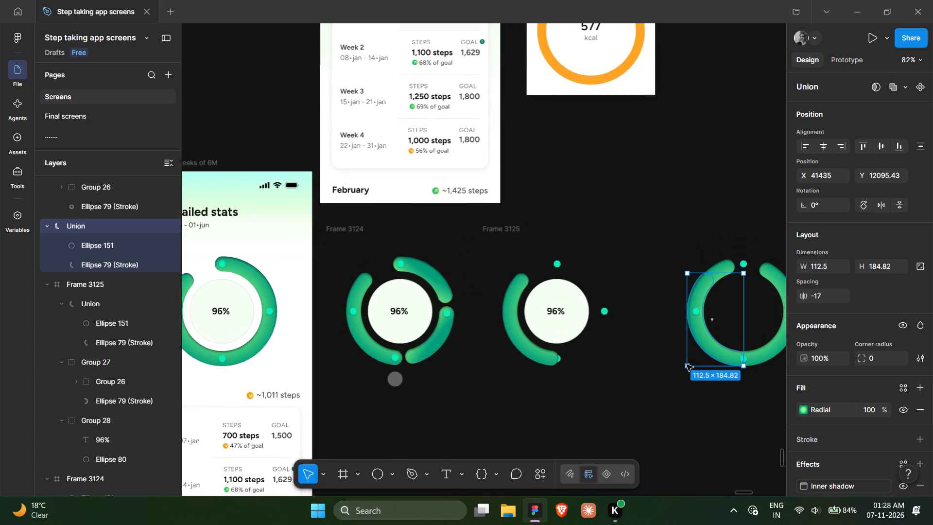
scroll(687, 365, "left", 2)
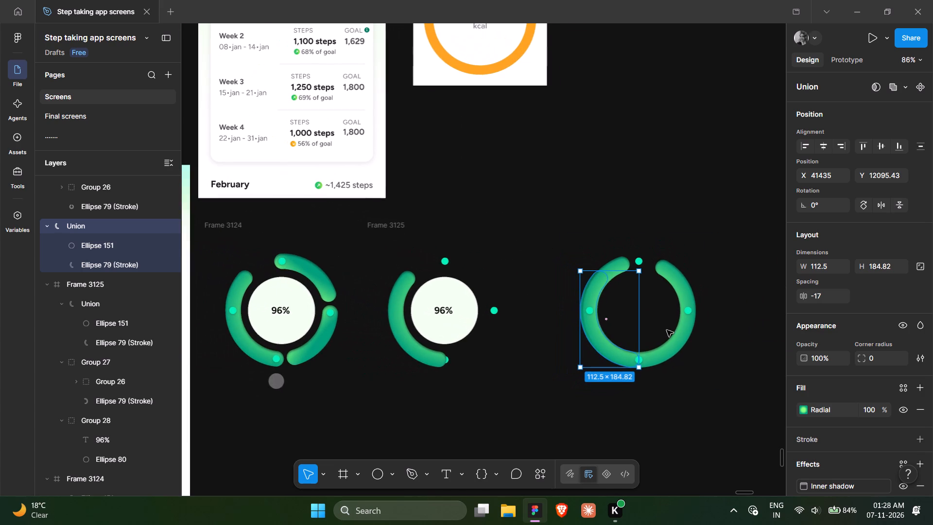
scroll(667, 330, "right", 1)
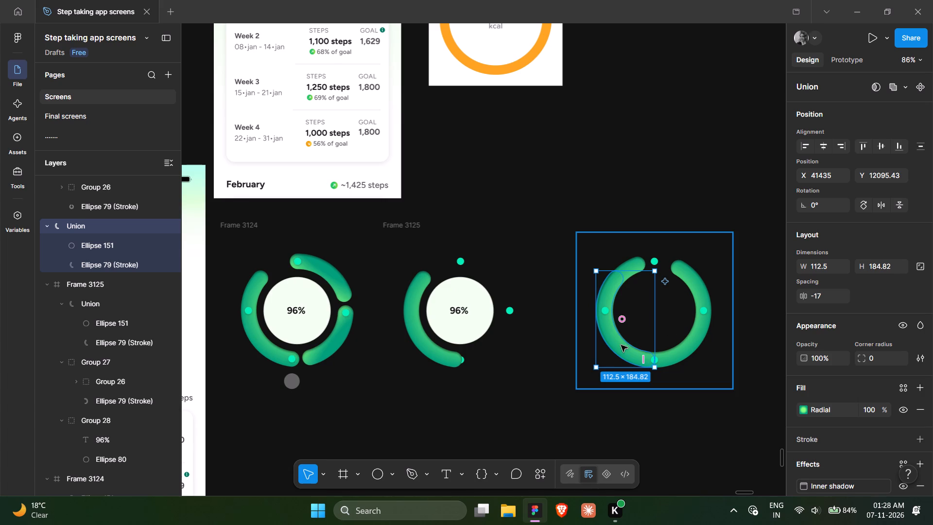
left_click(560, 410)
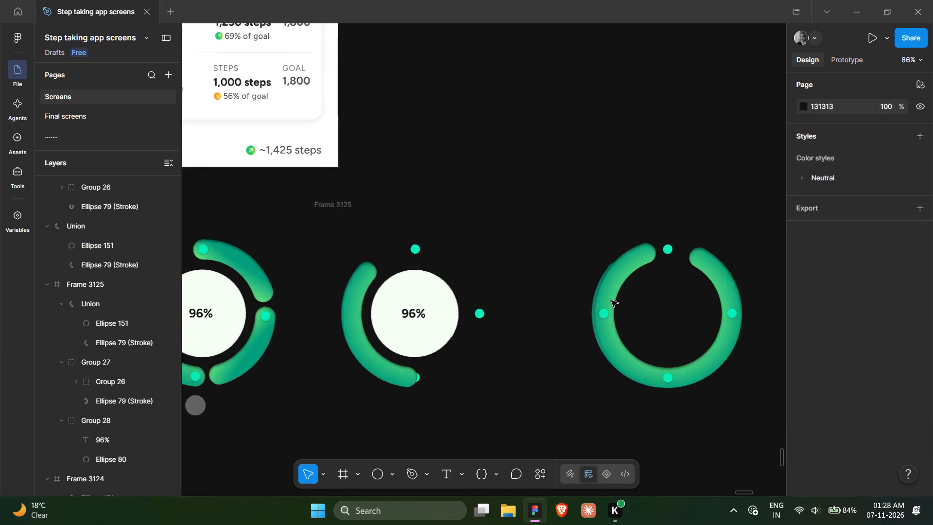
Compare the segmented ring in Frame 3124 with Frame 3125's partial ring and the standalone ring, close up and side by side.
scroll(611, 300, "left", 1)
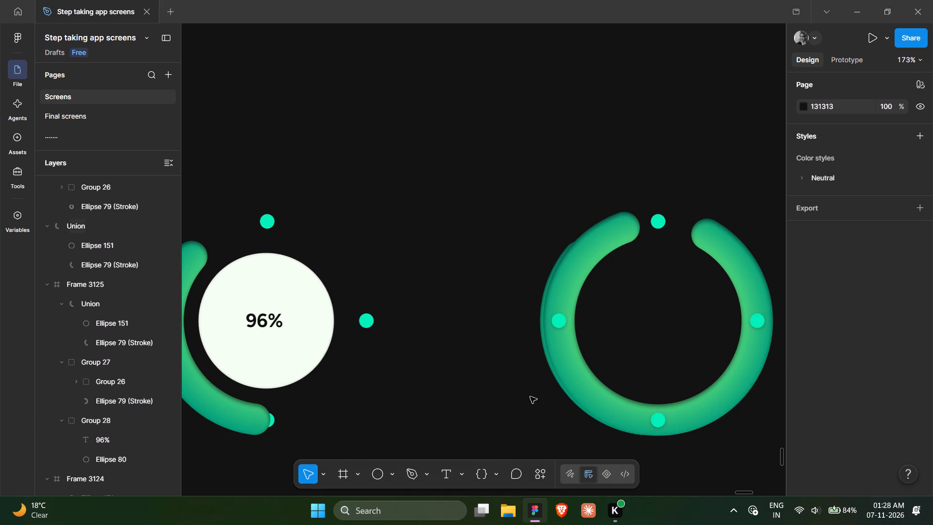
scroll(528, 401, "right", 3)
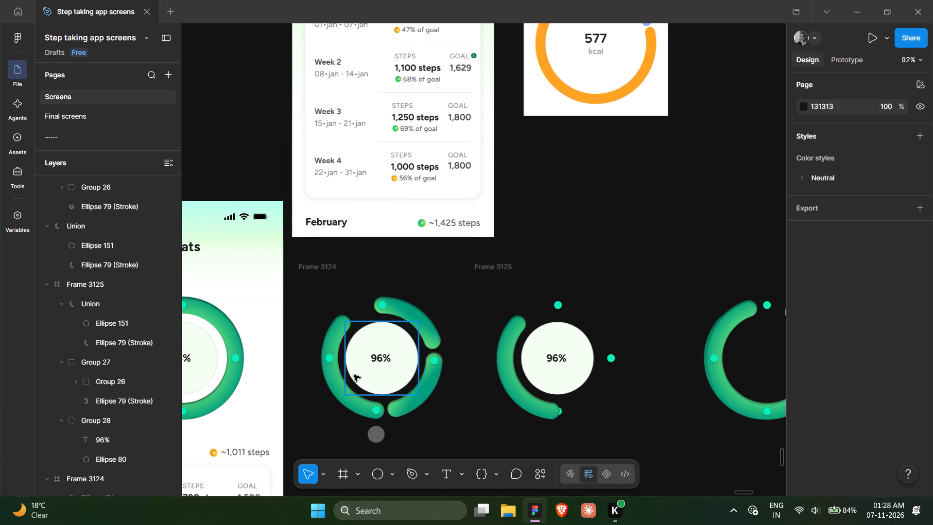
scroll(330, 375, "left", 1)
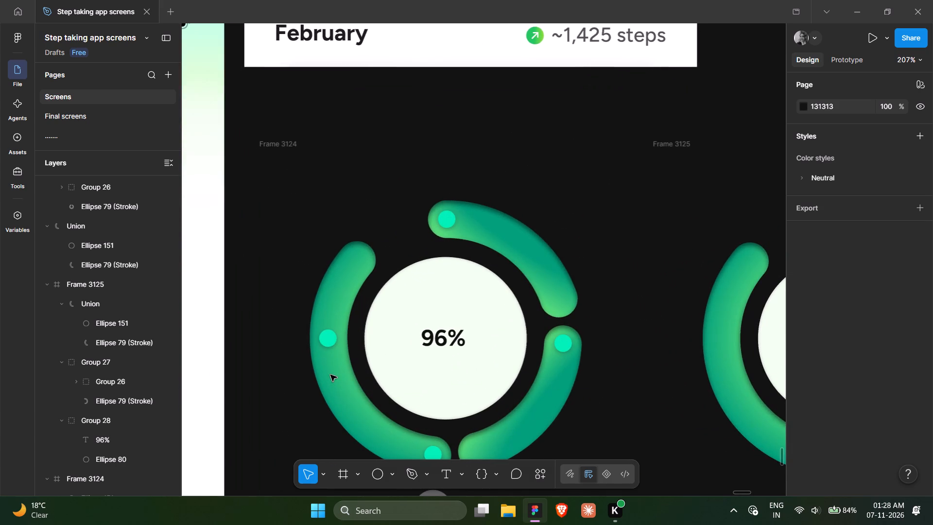
scroll(330, 375, "left", 1)
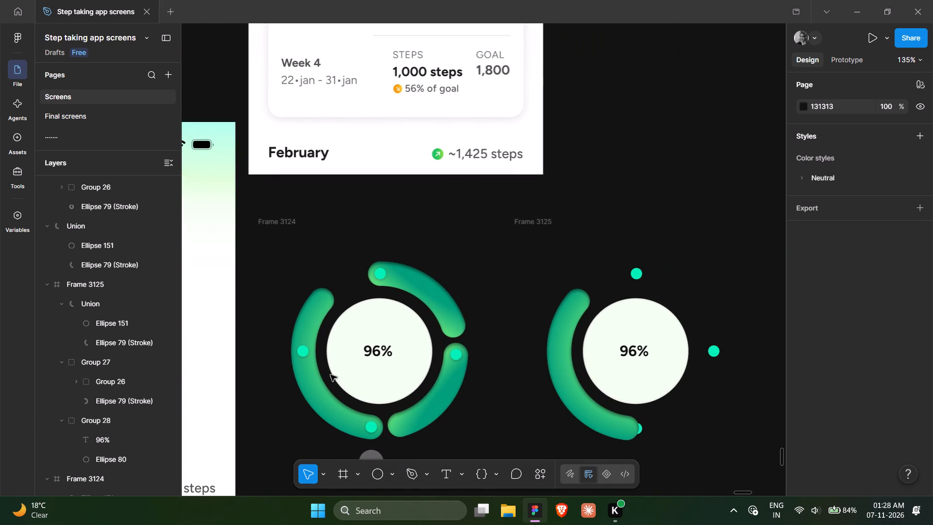
scroll(330, 375, "right", 1)
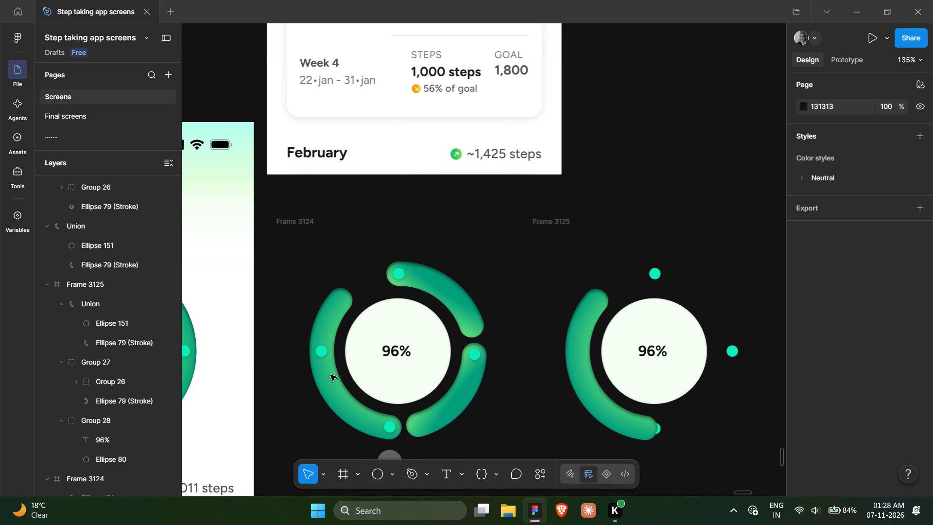
scroll(330, 375, "right", 1)
scroll(330, 375, "down", 1)
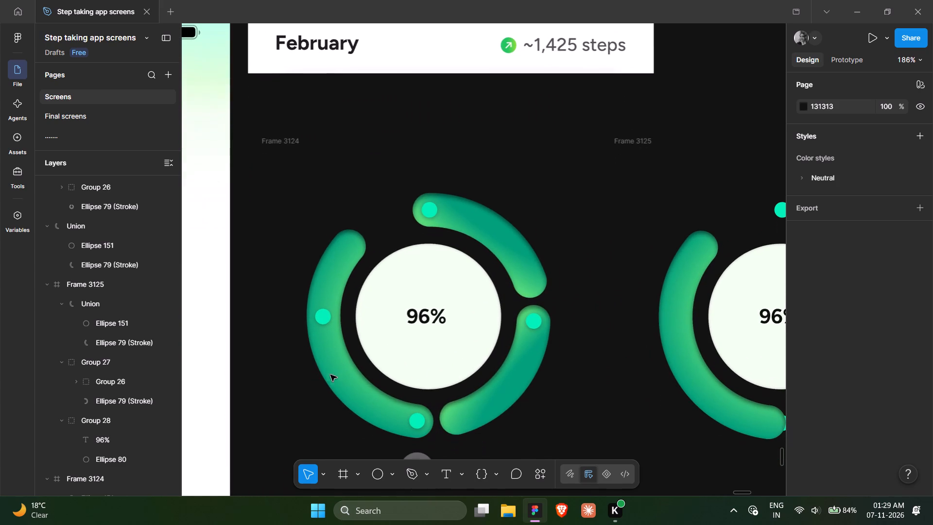
scroll(330, 375, "down", 1)
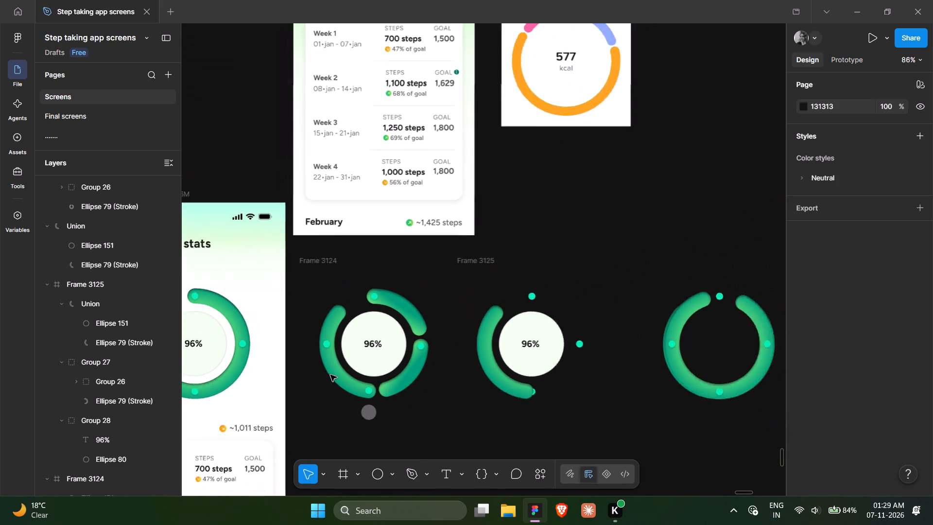
Duplicate Frame 3124 and place the copy directly below the original, at X 40713, Y 12358.
left_click(403, 423)
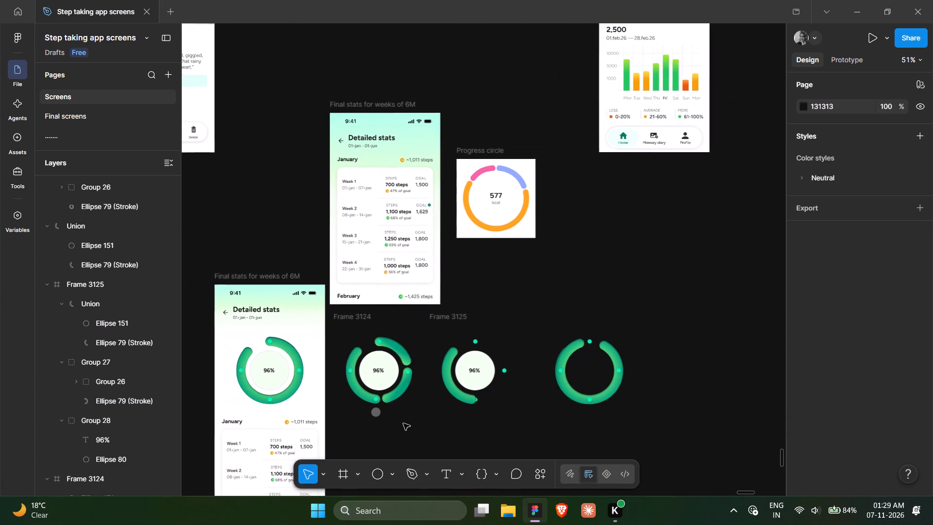
scroll(403, 423, "down", 1)
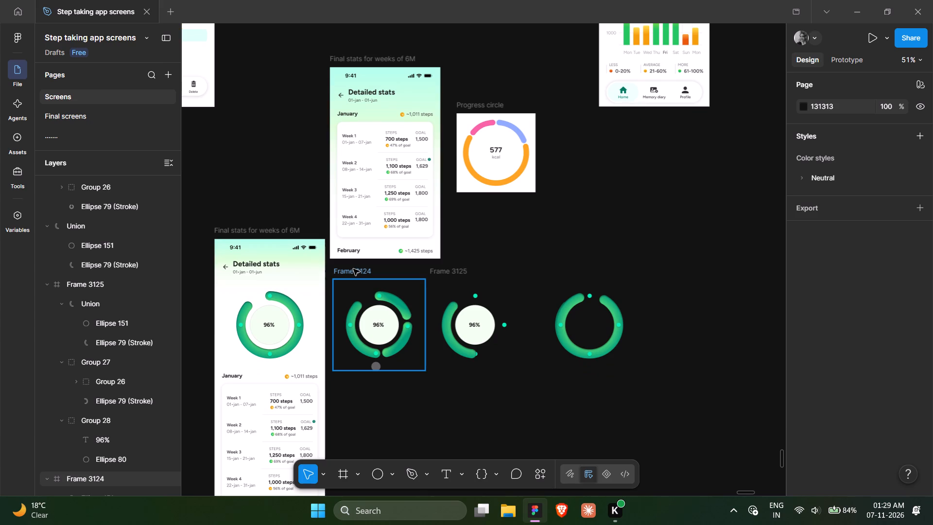
left_click(353, 269)
left_click_drag(353, 269, 364, 372, "alt")
Delete the teal dot midway along the left arc (Ellipse 85) in Frame 3126.
scroll(364, 372, "down", 2)
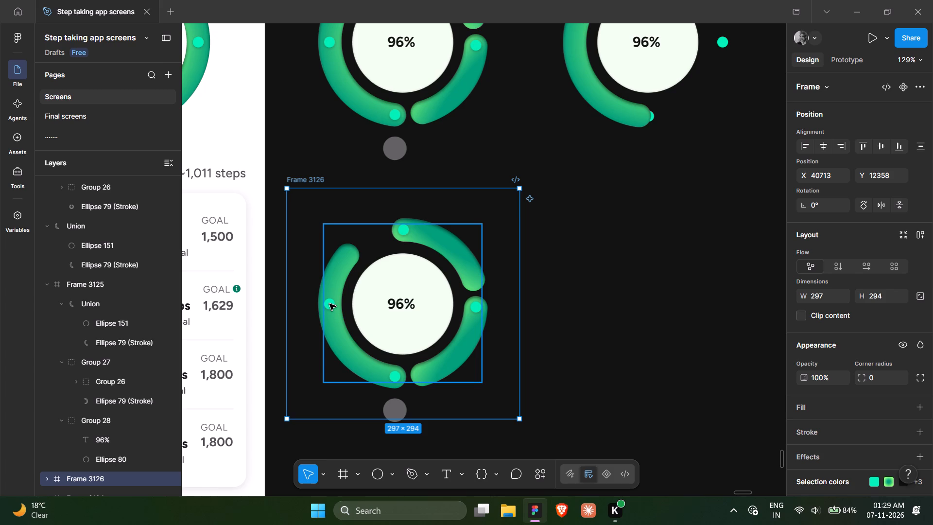
left_click(329, 304, "ctrl")
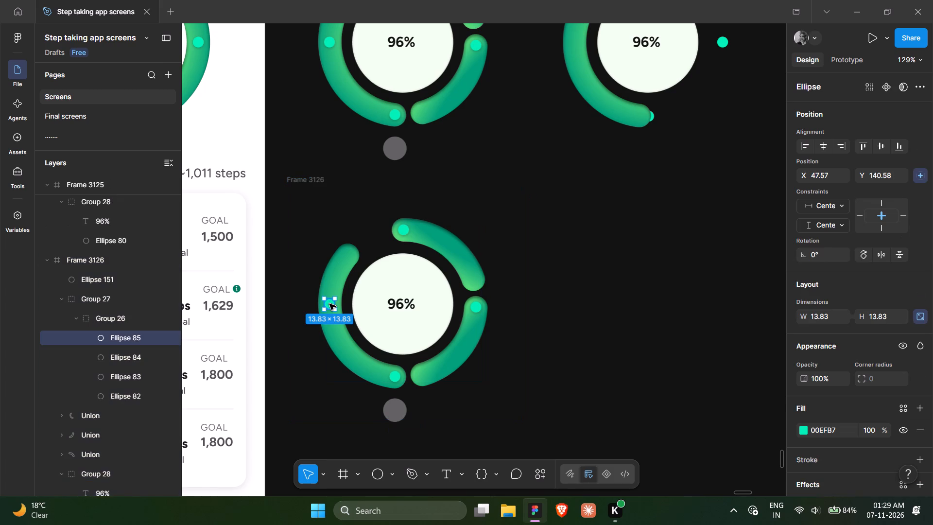
key("Delete")
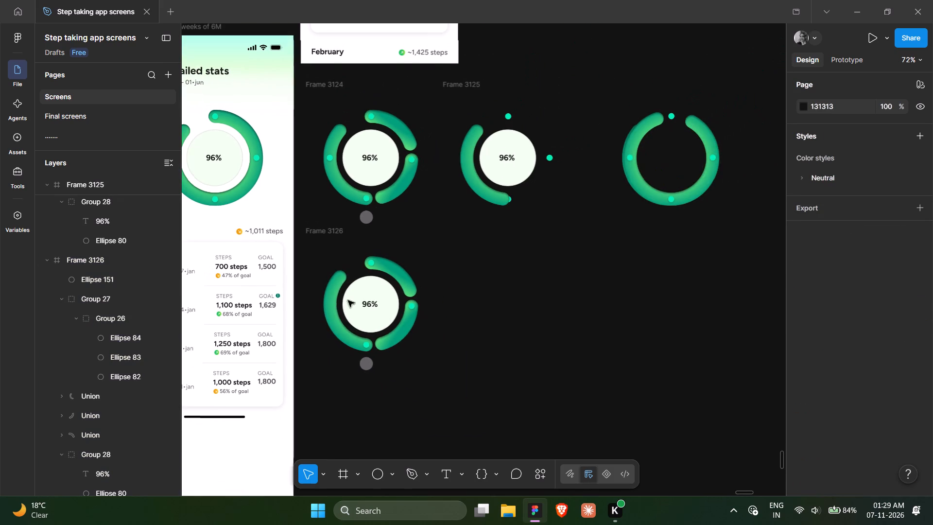
left_click(439, 298)
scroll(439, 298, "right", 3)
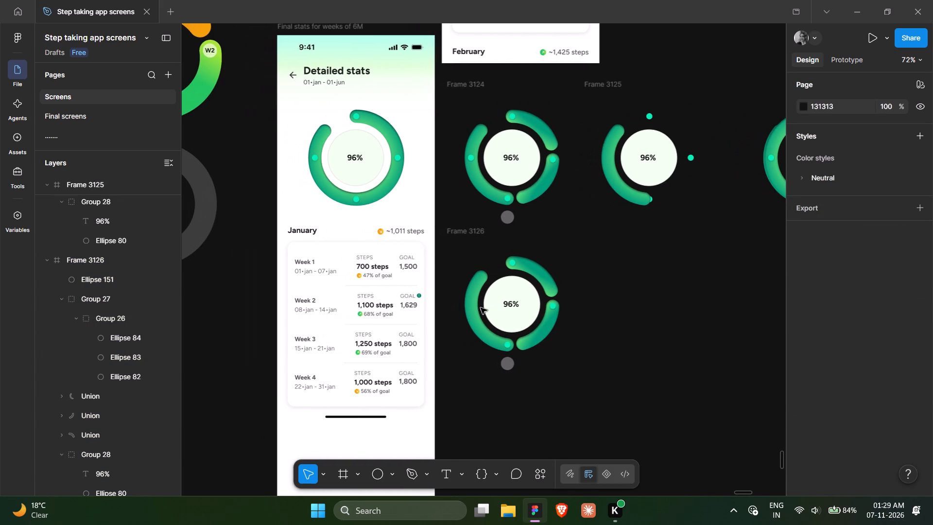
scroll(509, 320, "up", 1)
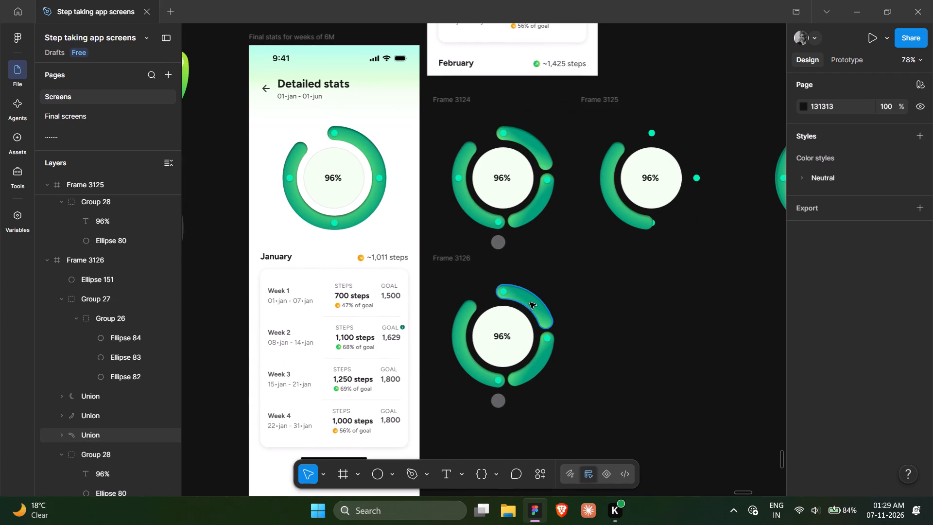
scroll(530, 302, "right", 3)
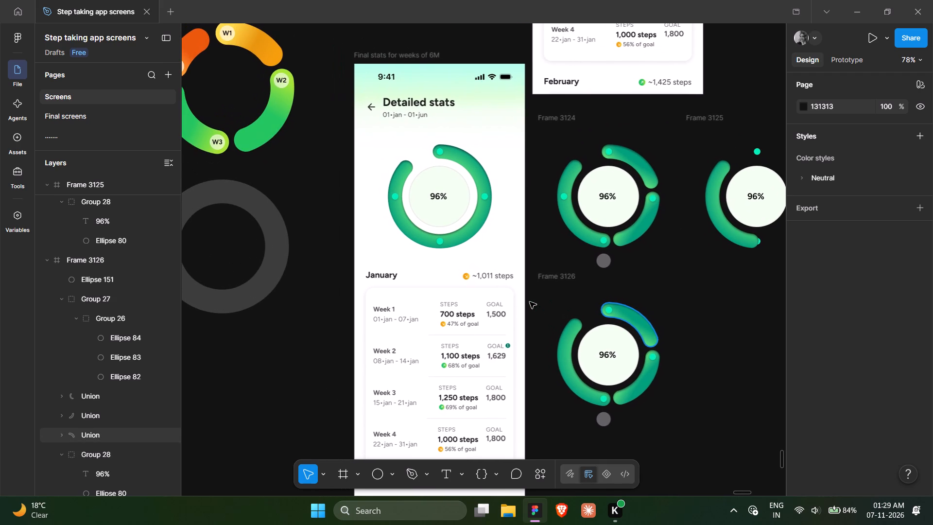
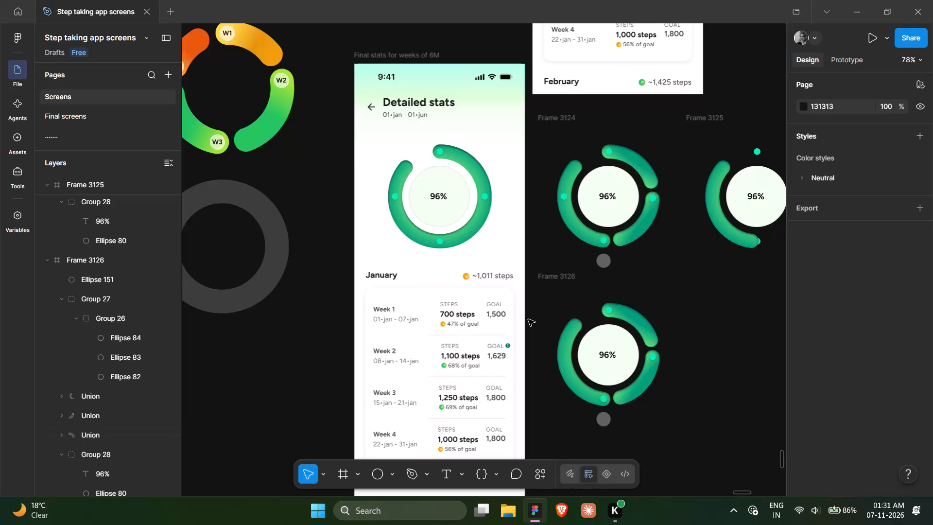
Examine the ring in Frame 3126 up close and select its upper arc Union beside the 96% circle.
scroll(528, 319, "left", 1)
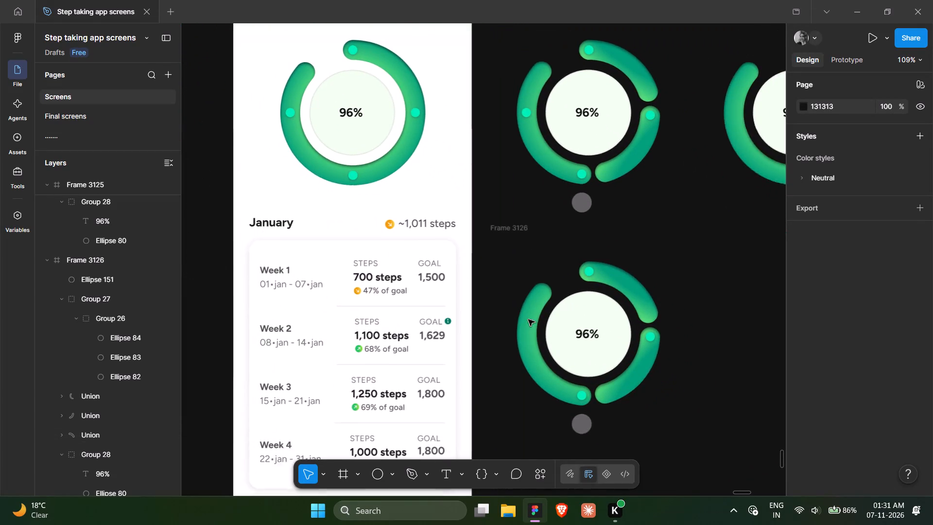
scroll(528, 319, "left", 2)
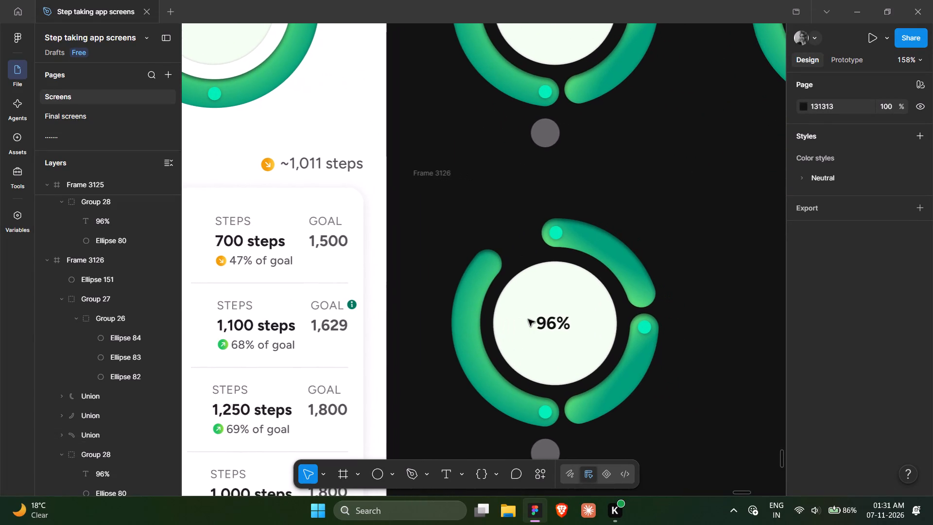
scroll(528, 319, "left", 1)
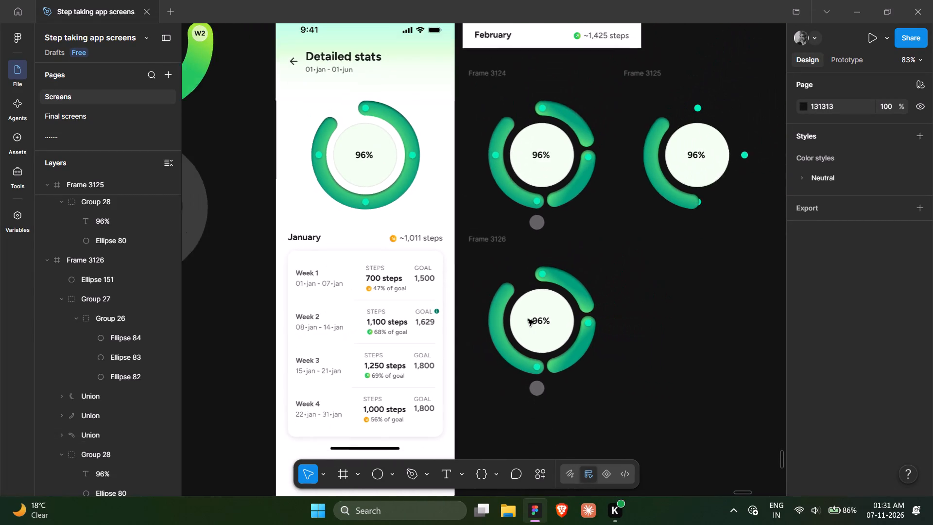
scroll(528, 319, "right", 2)
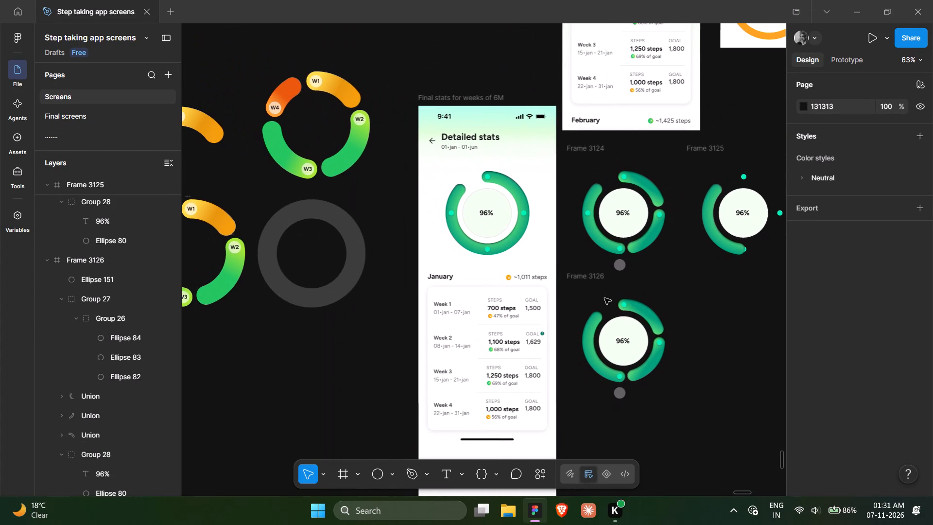
left_click(636, 310, "ctrl")
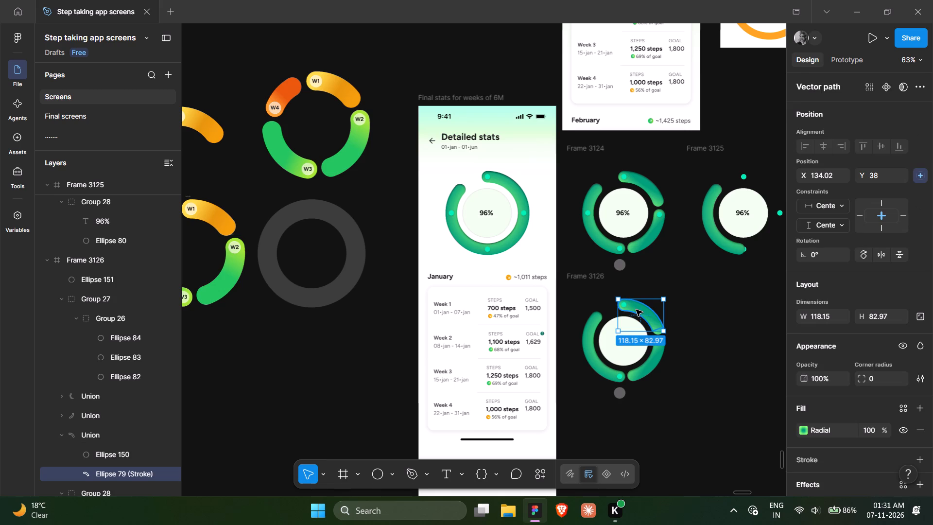
key("shift+Return")
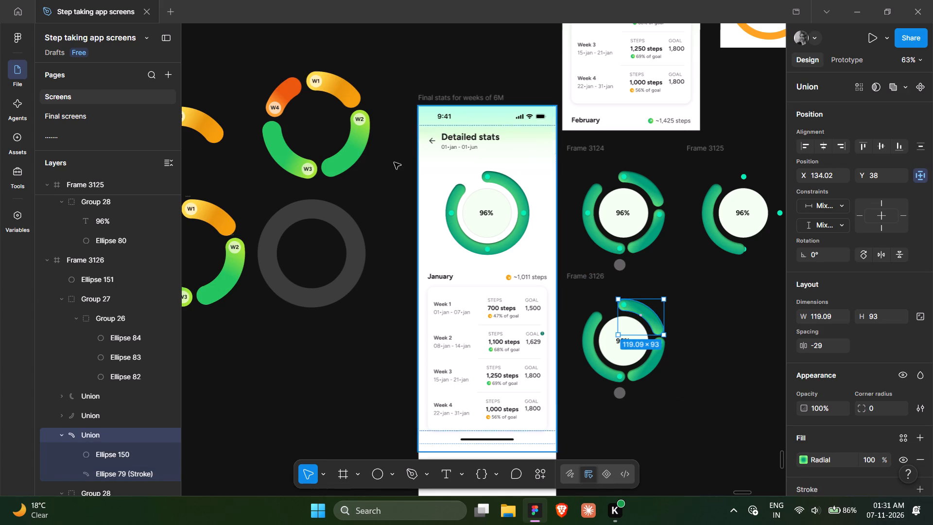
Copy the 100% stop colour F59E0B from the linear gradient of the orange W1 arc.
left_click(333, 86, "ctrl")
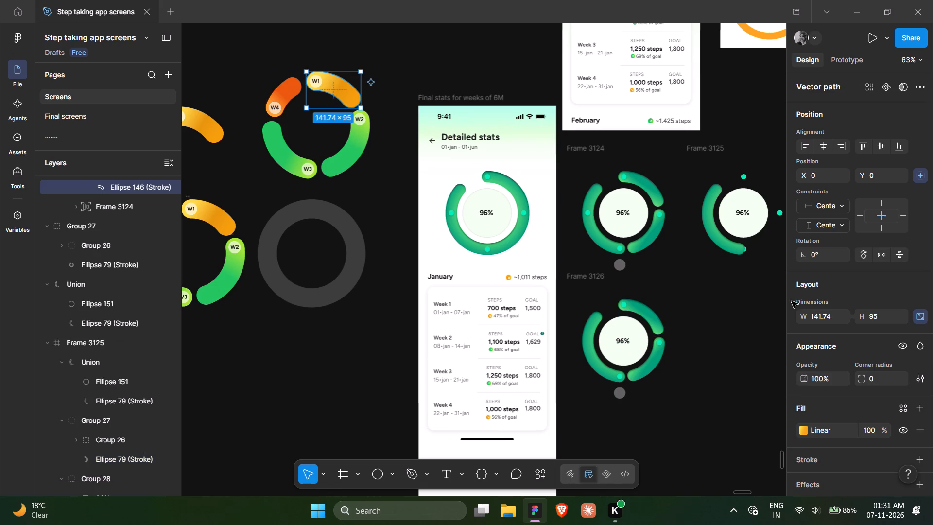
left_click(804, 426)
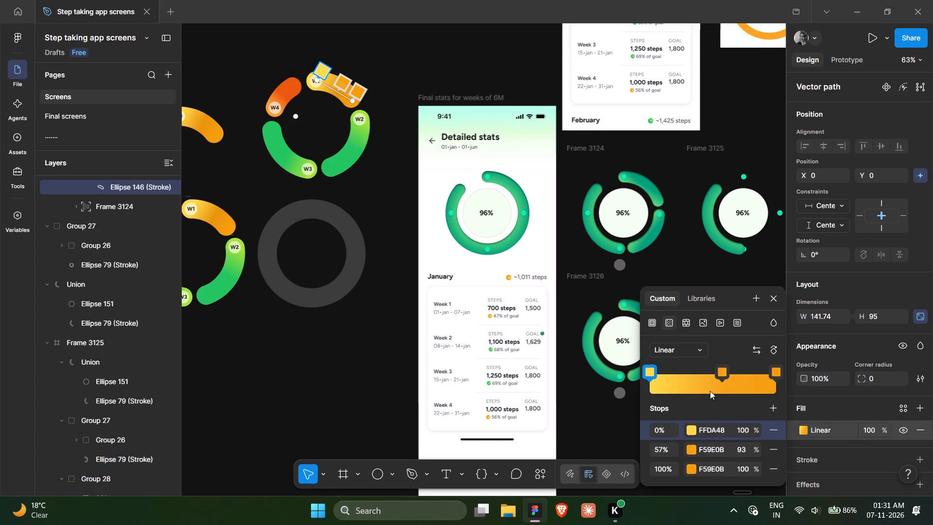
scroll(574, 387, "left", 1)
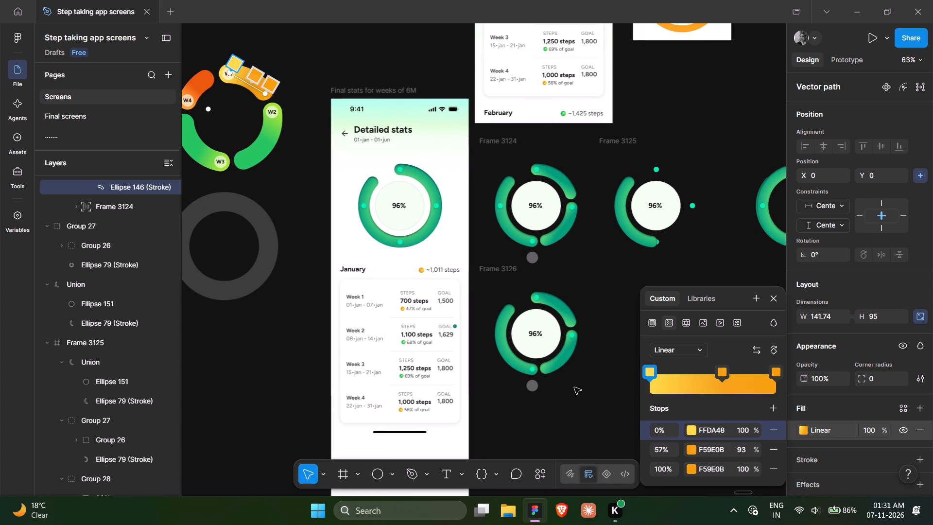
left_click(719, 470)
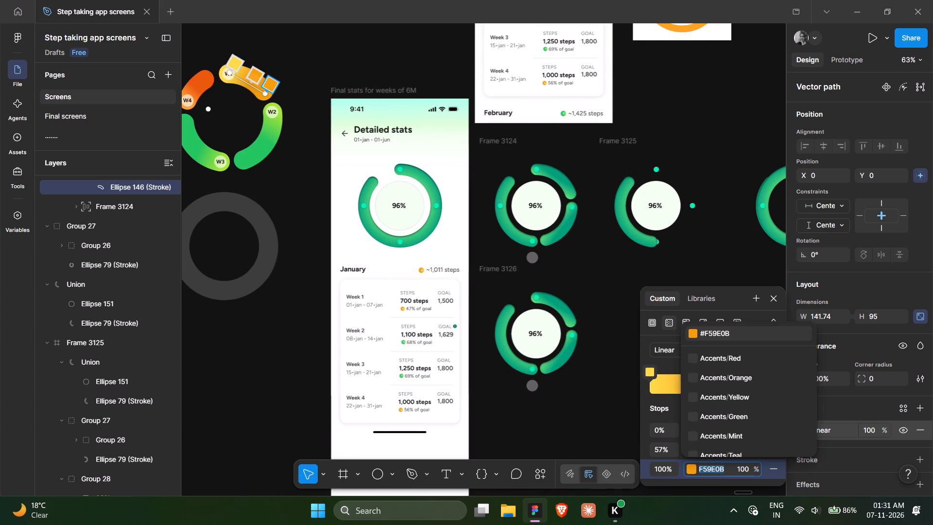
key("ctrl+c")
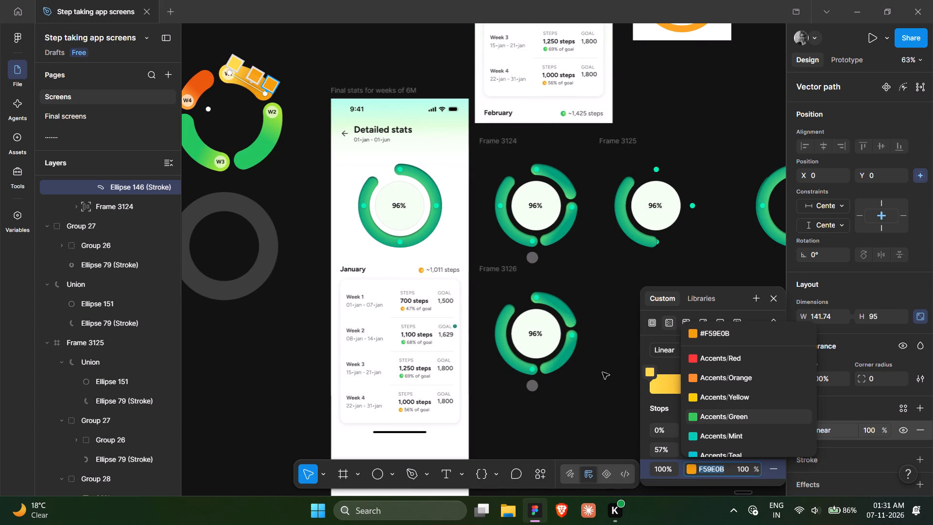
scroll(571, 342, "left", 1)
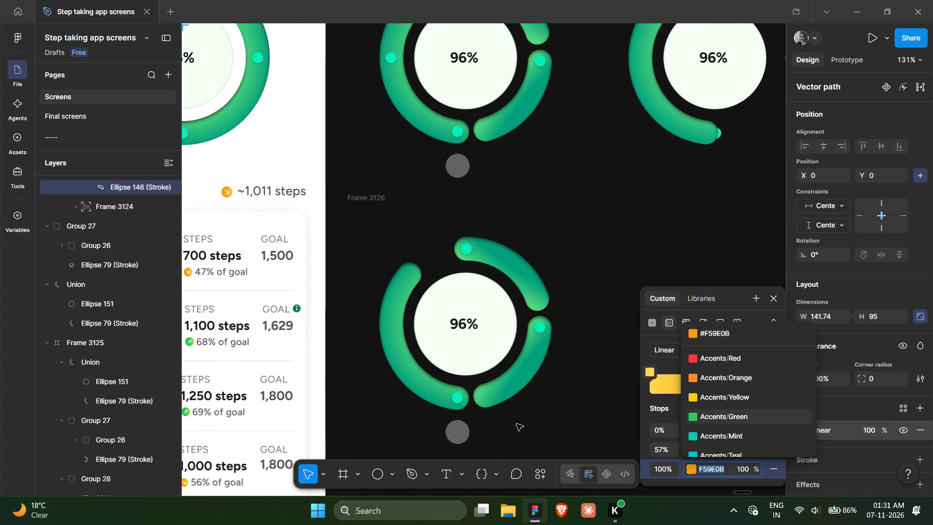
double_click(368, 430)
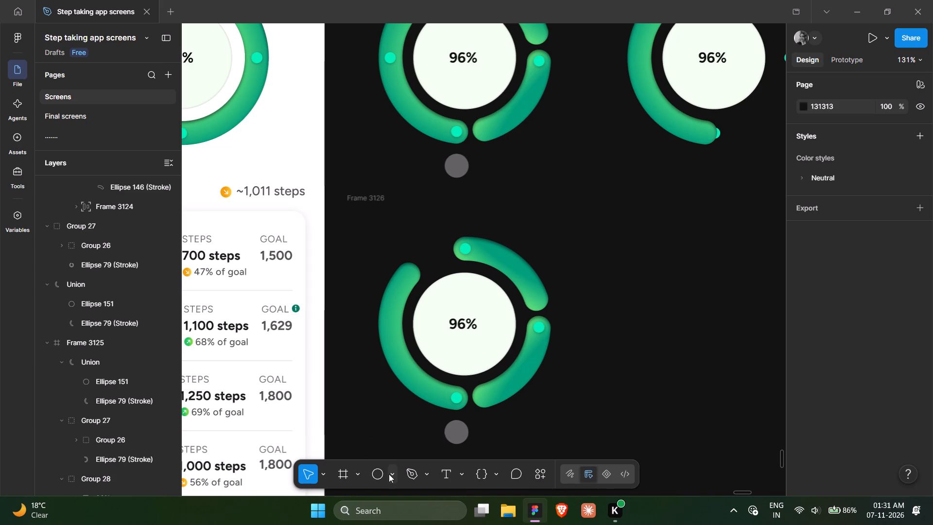
Create a row of three 24 × 24 circles in Frame 3126 beside the ring's upper arc, spaced 9 apart.
left_click(379, 473)
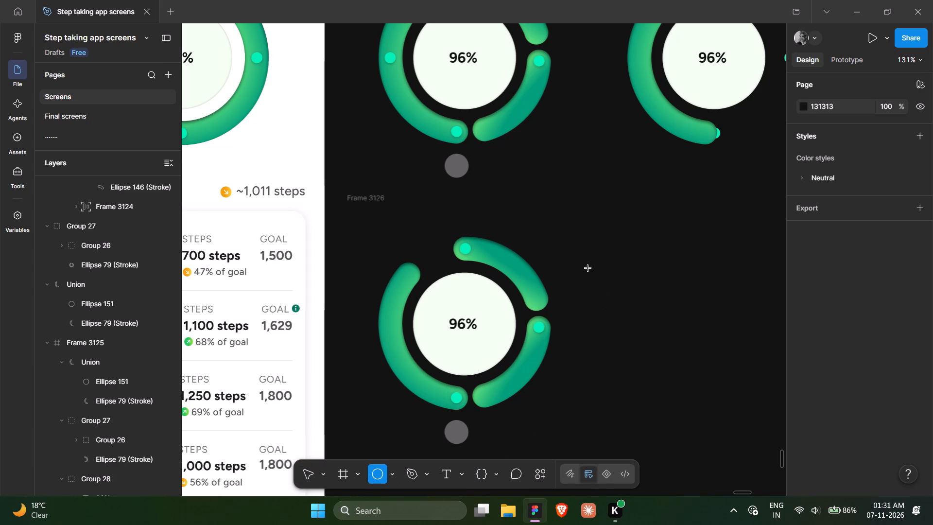
left_click_drag(588, 268, 597, 278, "alt+shift")
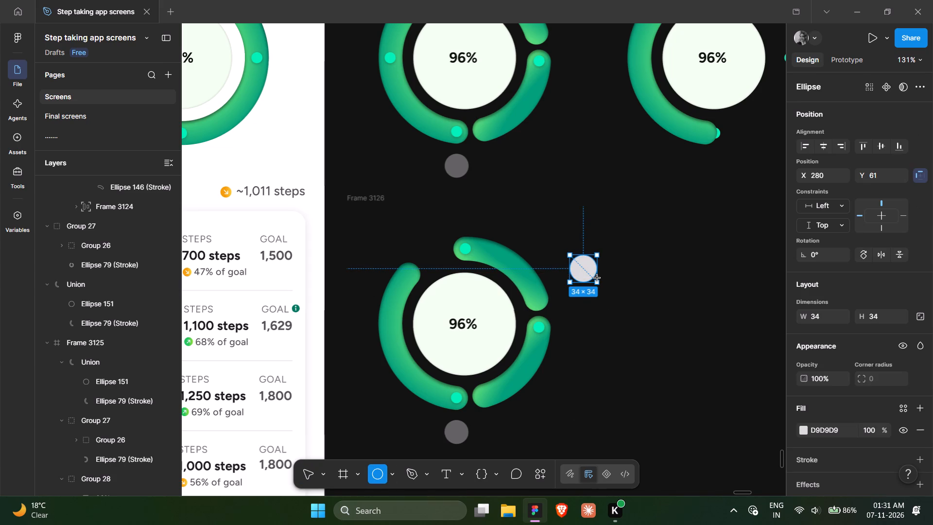
left_click_drag(597, 278, 593, 275, "alt+shift")
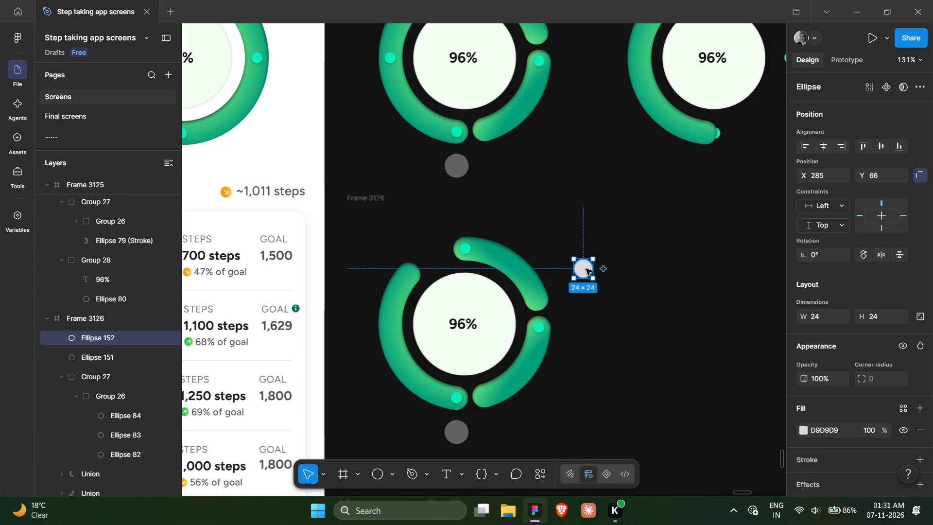
left_click_drag(586, 269, 612, 270, "alt")
left_click_drag(612, 270, 635, 270, "alt")
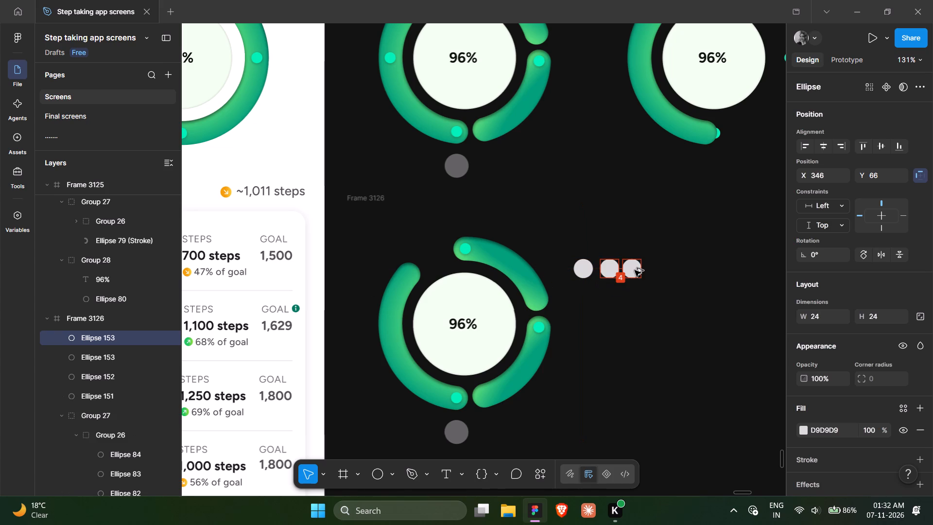
left_click_drag(635, 270, 640, 270, "alt")
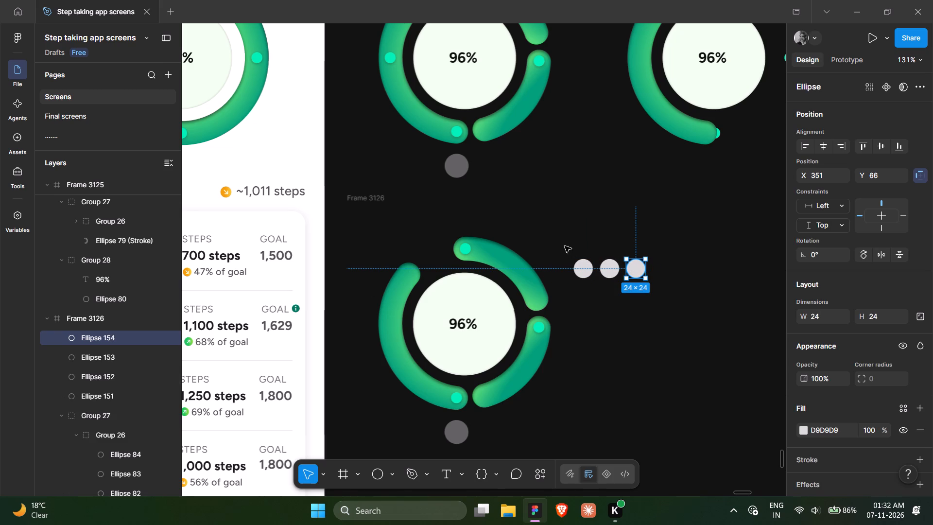
Duplicate the row of three circles directly below itself, leaving a gap of about 16.
left_click_drag(565, 246, 646, 274)
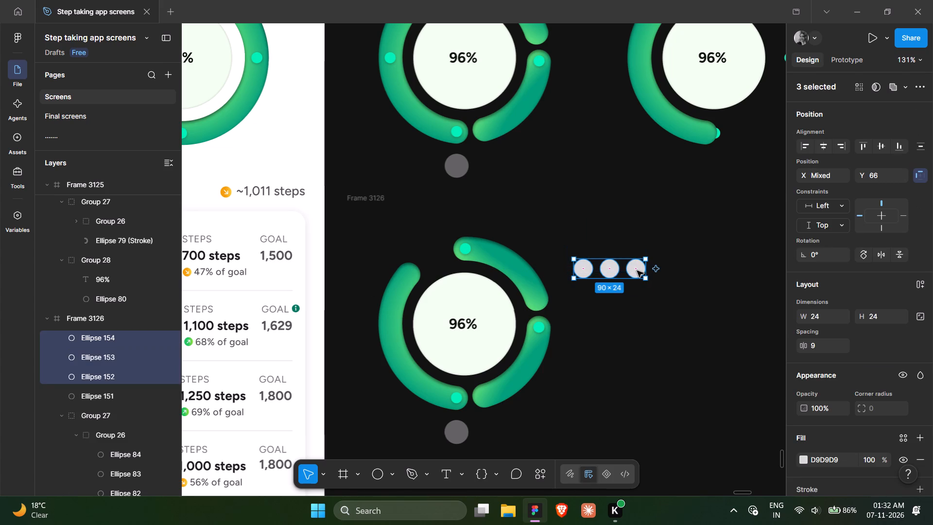
left_click_drag(637, 271, 640, 305, "alt")
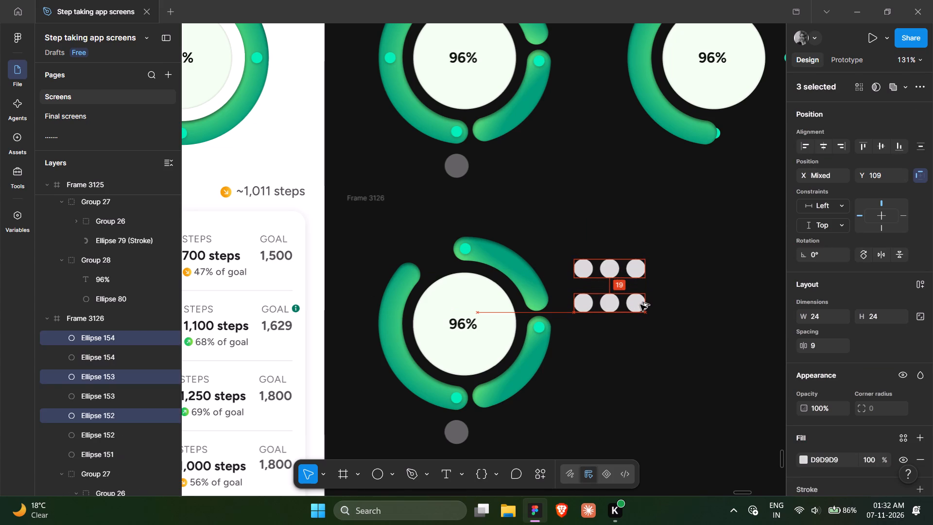
left_click_drag(640, 305, 640, 302, "alt")
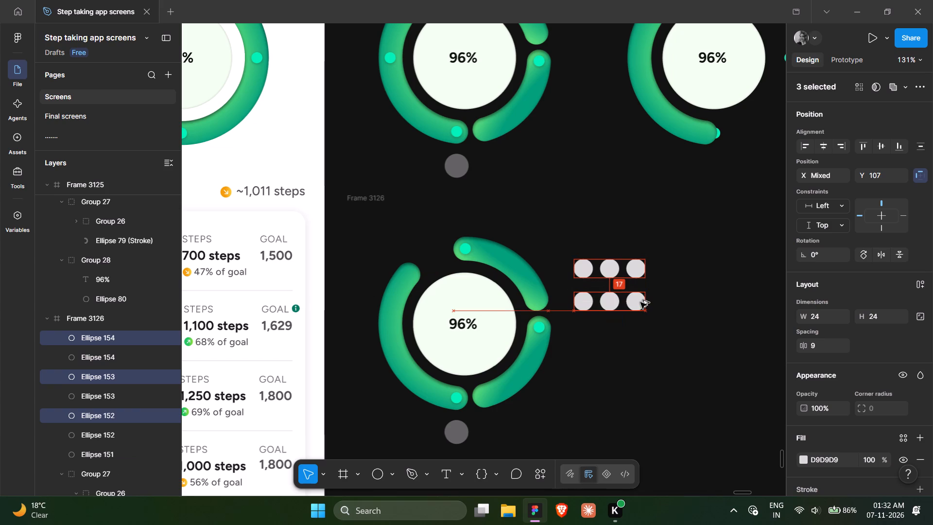
left_click_drag(640, 302, 641, 303, "alt")
left_click_drag(641, 303, 641, 304, "alt")
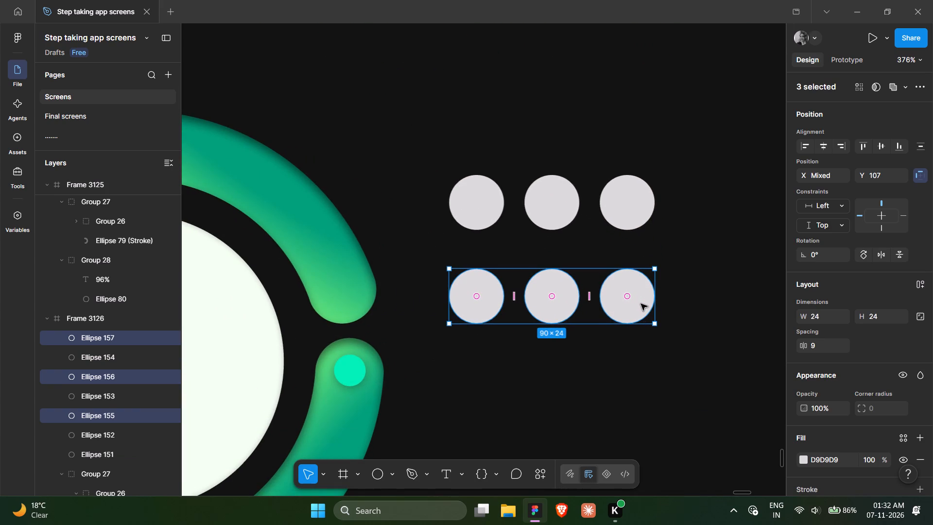
key("Up")
left_click(645, 340)
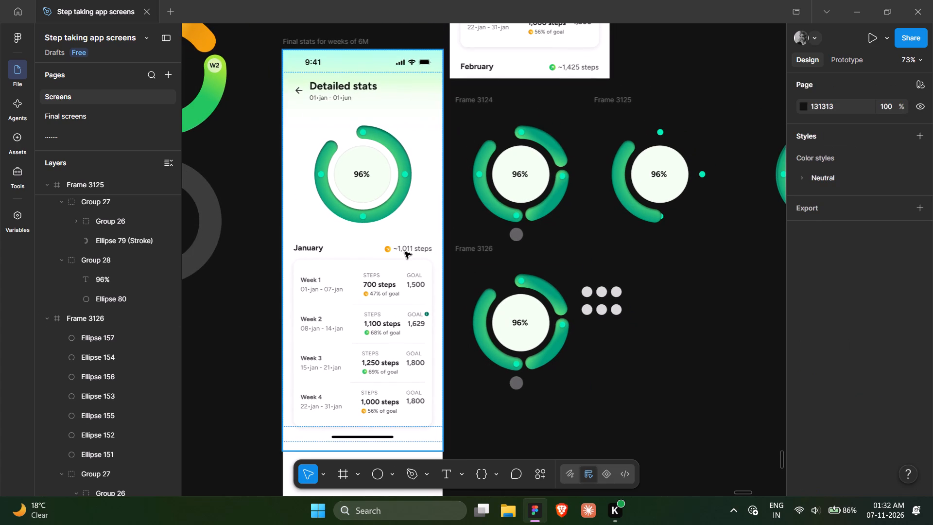
Copy the orange arrow icon beside ~1,011 steps onto the canvas beside the six circles, at X 41120, Y 12442.
left_click(390, 249, "ctrl")
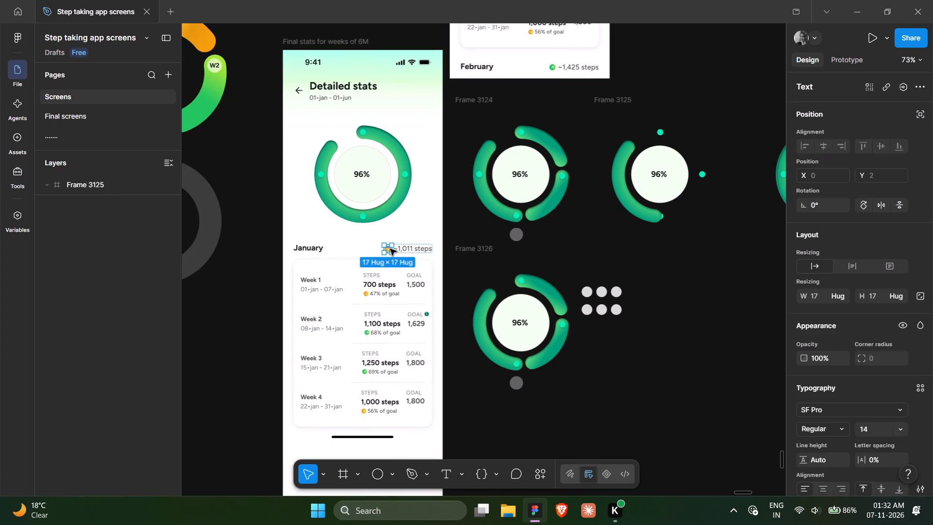
left_click_drag(389, 250, 564, 274, "alt")
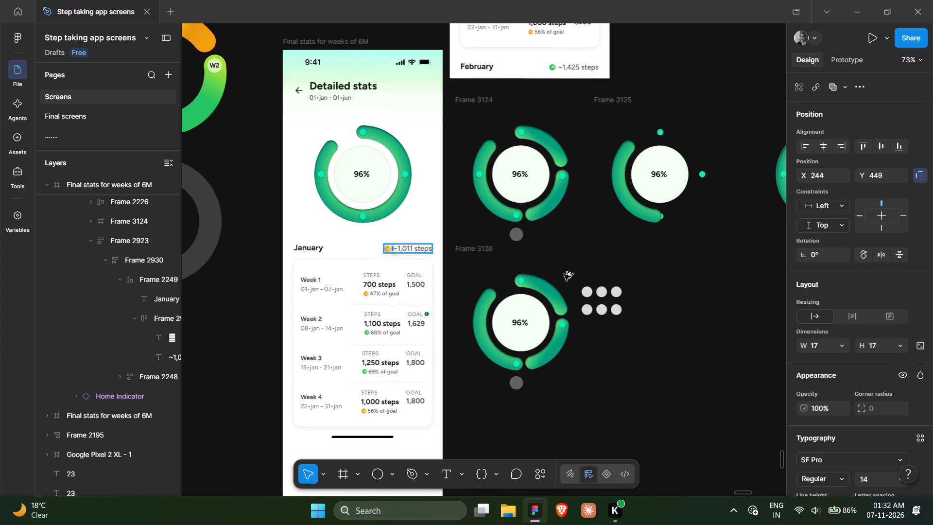
left_click_drag(564, 274, 642, 299, "alt")
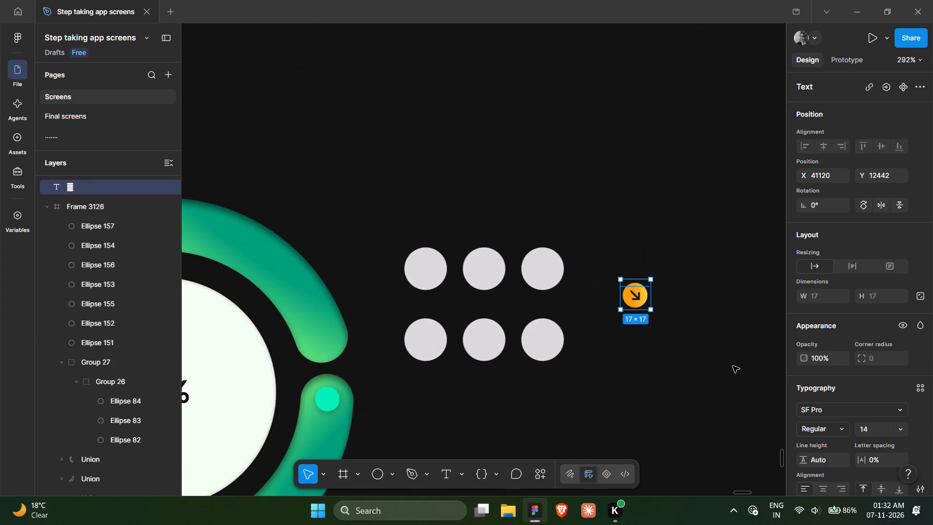
Fill the first circle of the upper row with F59E0B, copied from the 0% stop of the orange arrow icon's linear gradient.
scroll(803, 440, "down", 6)
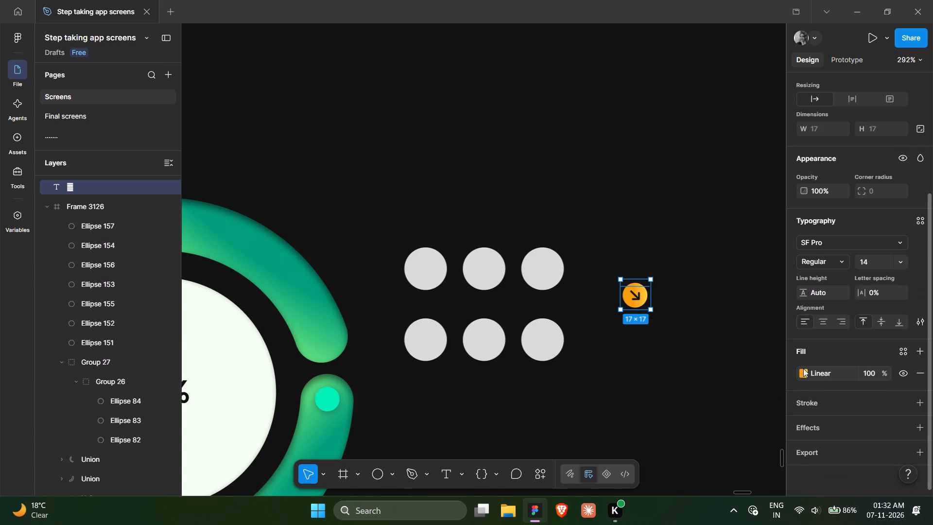
left_click(803, 369)
scroll(601, 364, "left", 1)
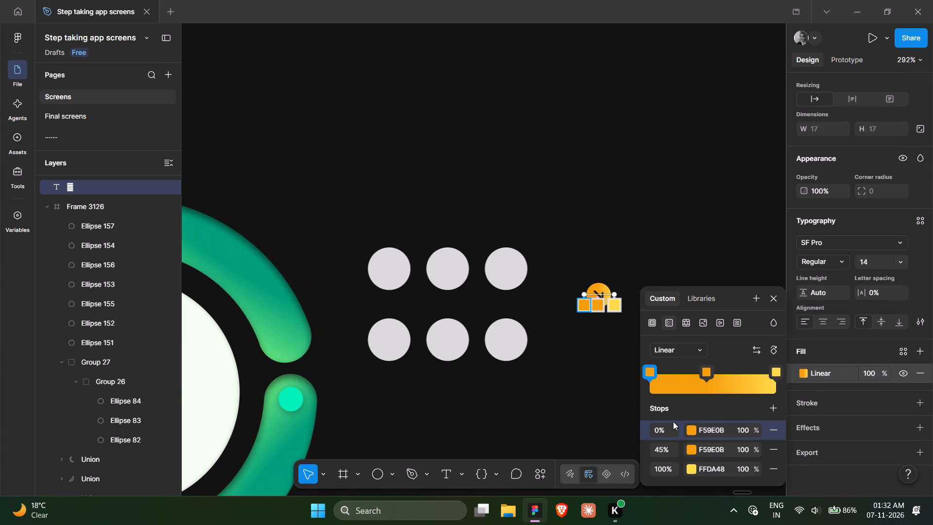
left_click(724, 432)
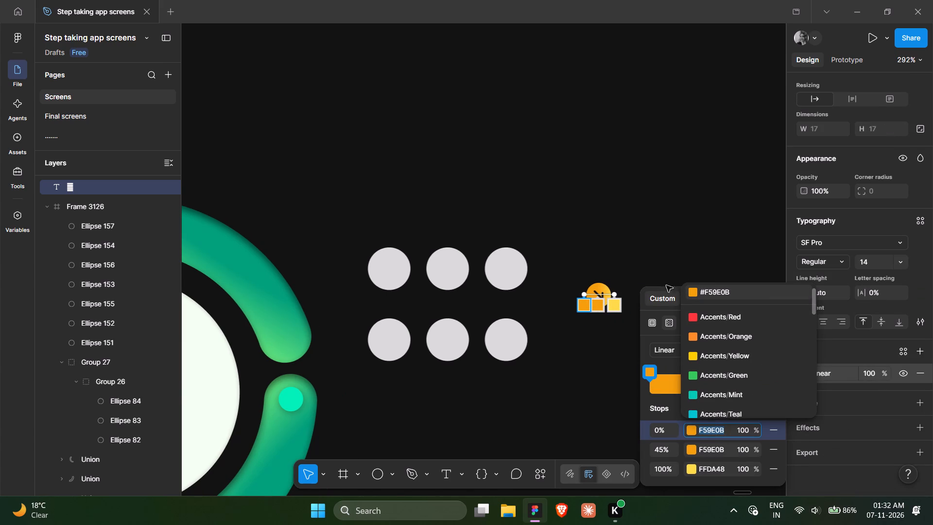
left_click(645, 312)
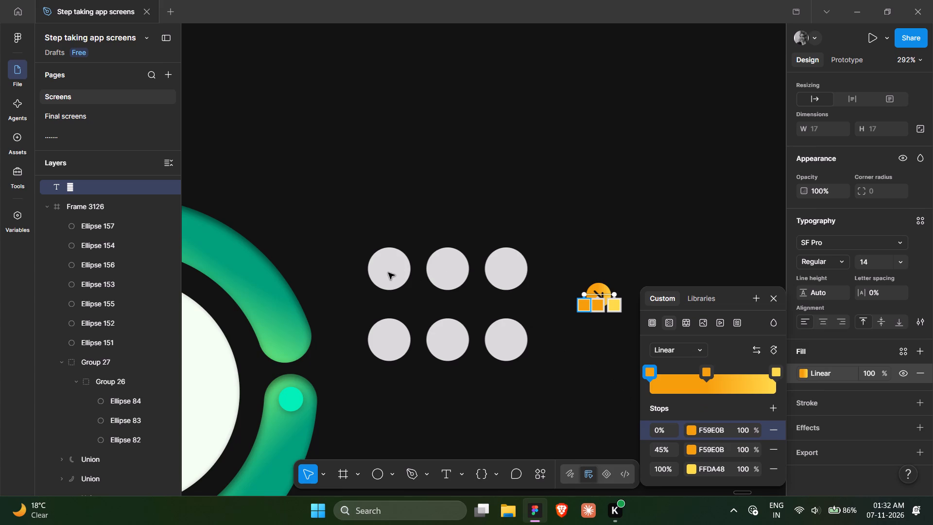
left_click(718, 430)
key("ctrl+c")
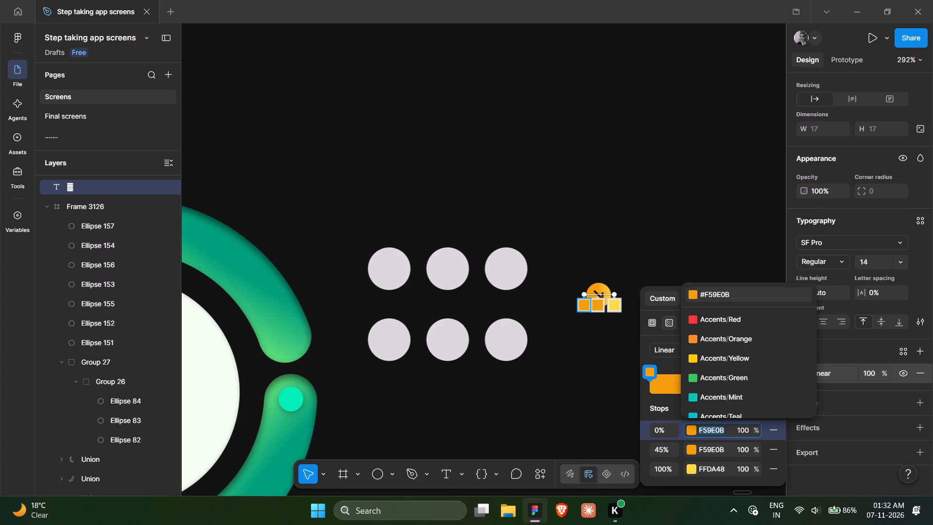
left_click(394, 267)
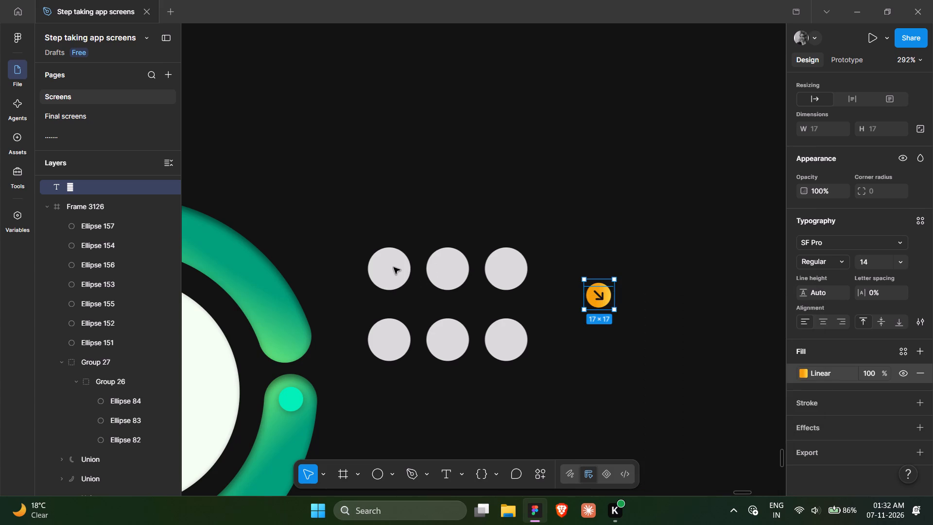
left_click(394, 267)
left_click(840, 376)
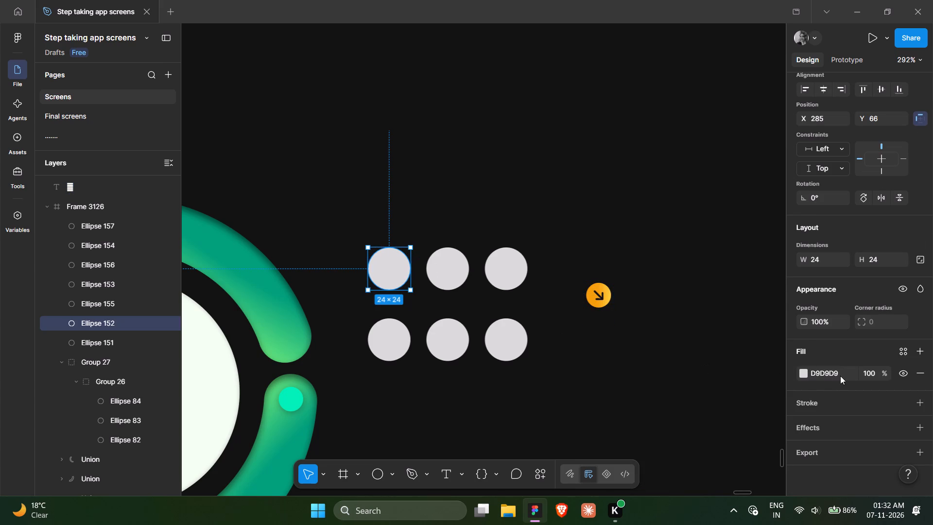
key("ctrl+v")
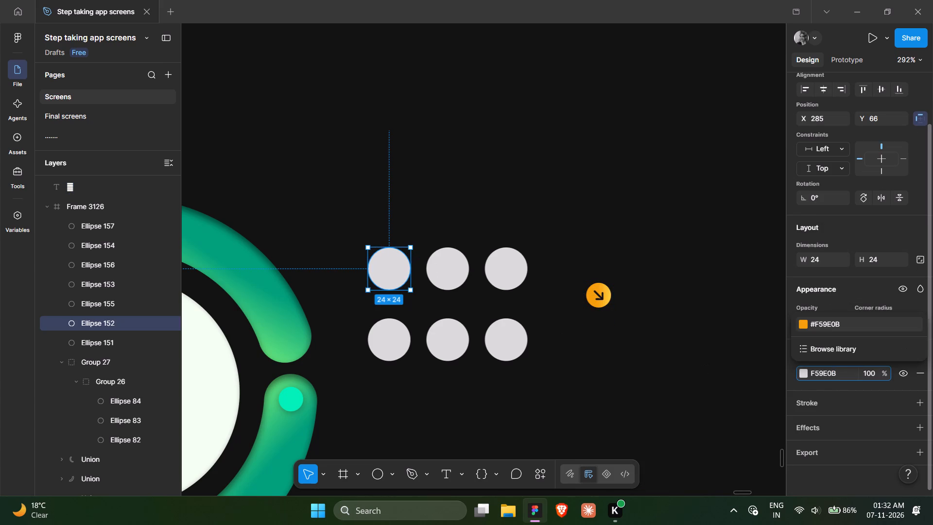
left_click(677, 367)
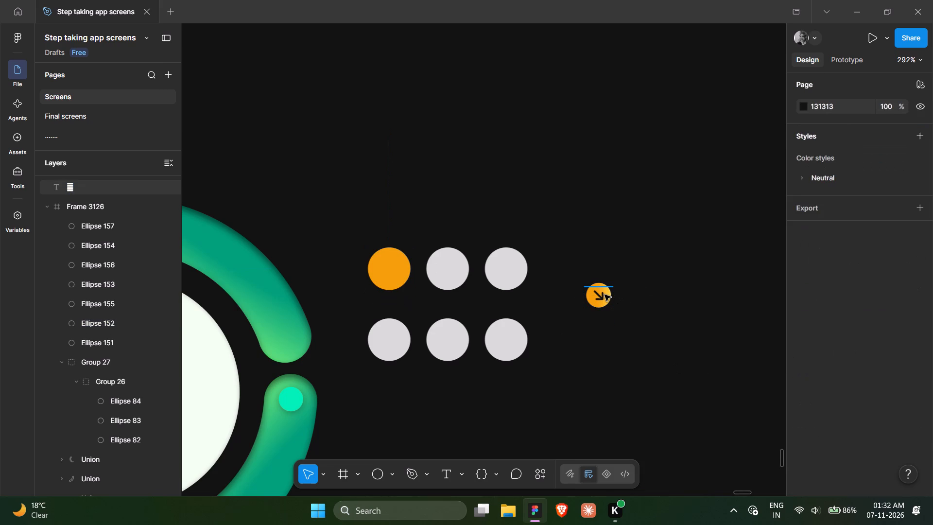
Fill the middle circle of the upper row with F59E0B, copied from the 45% stop of the orange arrow icon's gradient.
left_click(605, 295)
scroll(824, 431, "down", 5)
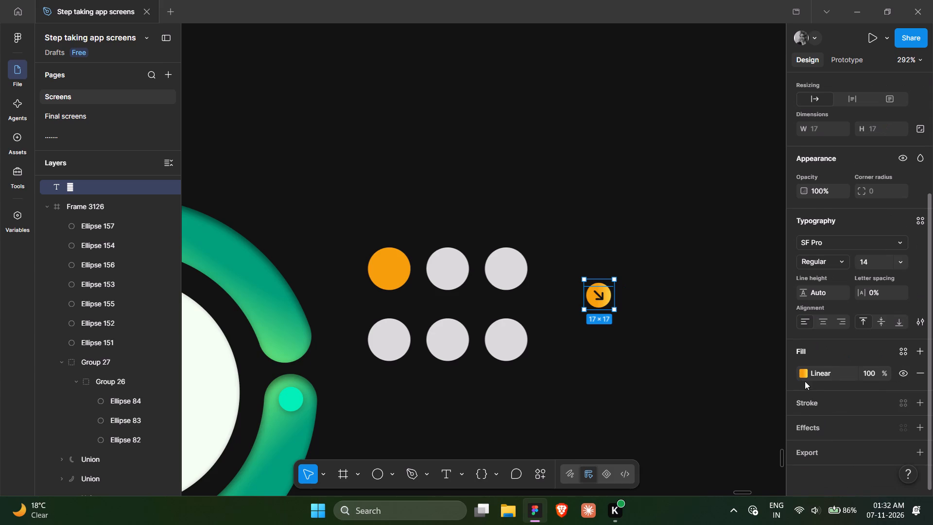
left_click(800, 372)
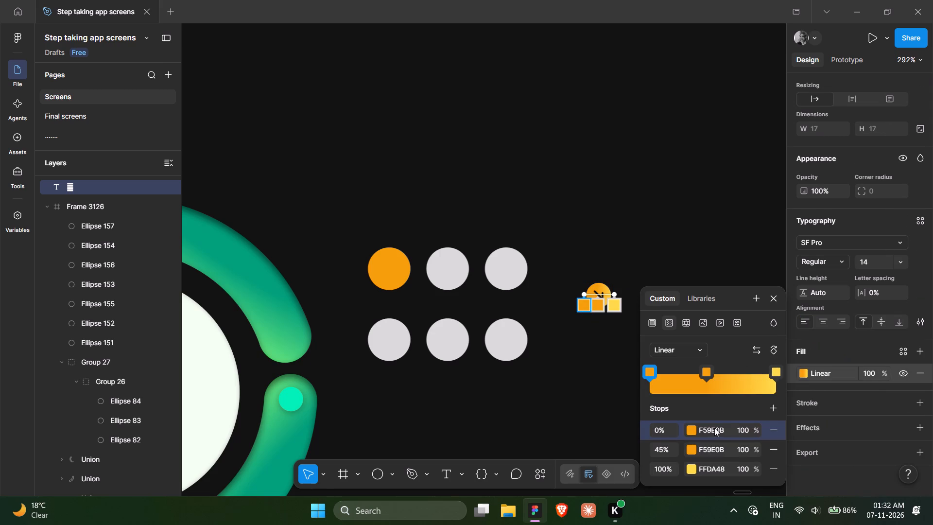
left_click(722, 447)
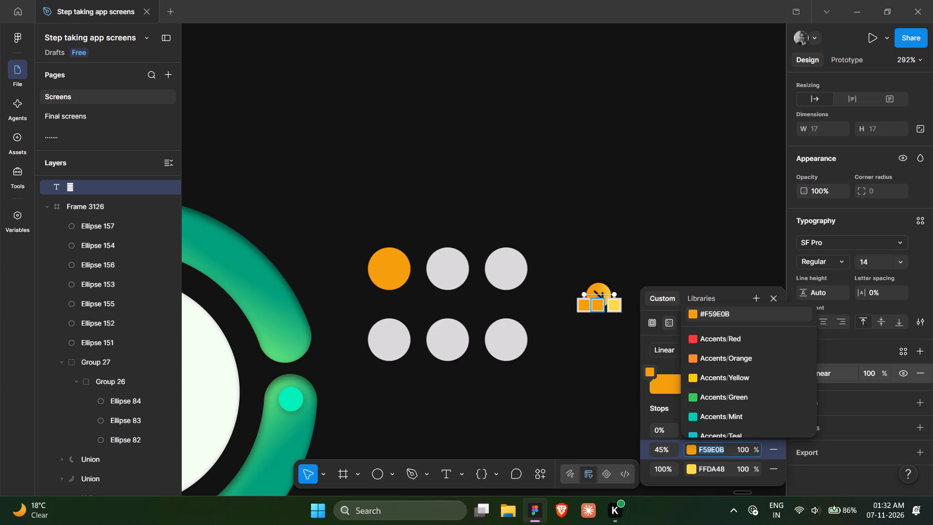
key("ctrl+c")
double_click(458, 265)
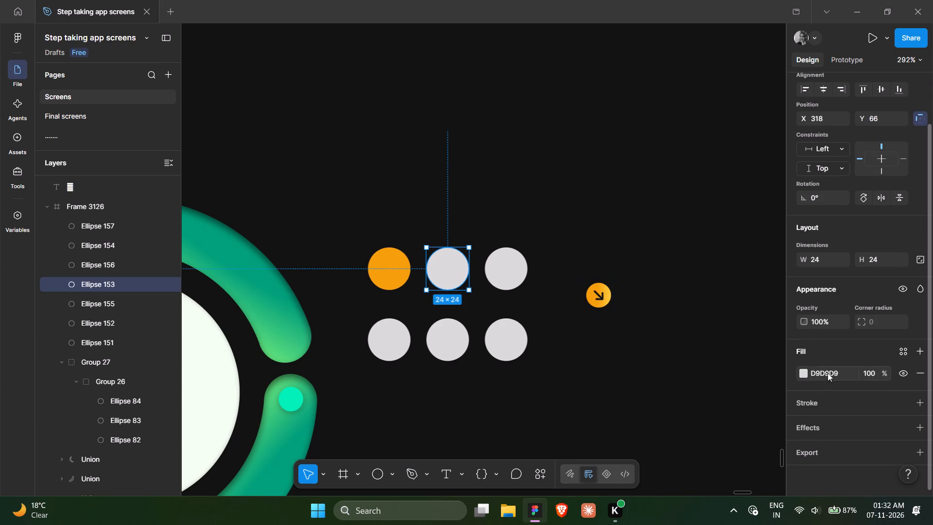
left_click(840, 378)
key("ctrl+v")
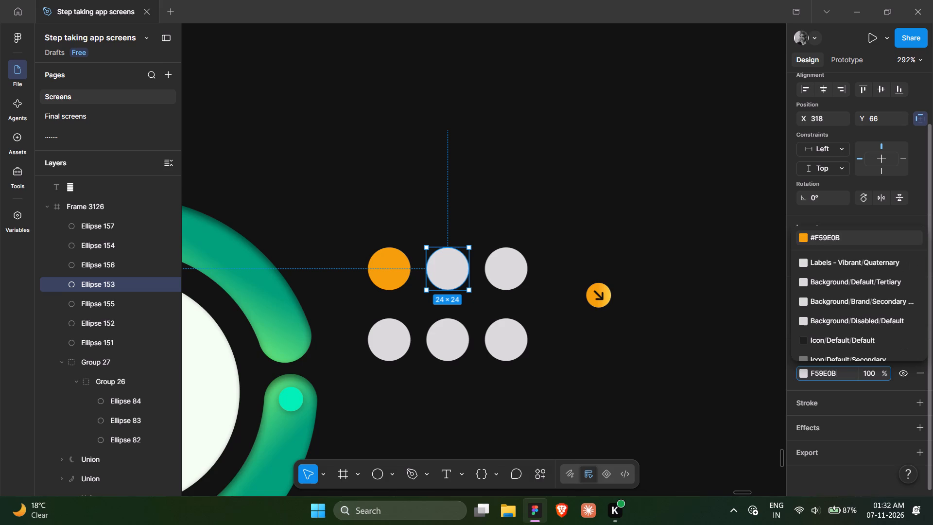
left_click(592, 354)
Fill the third circle of the upper row with FFDA48, copied from the 100% stop of the orange arrow icon's gradient.
left_click(508, 273)
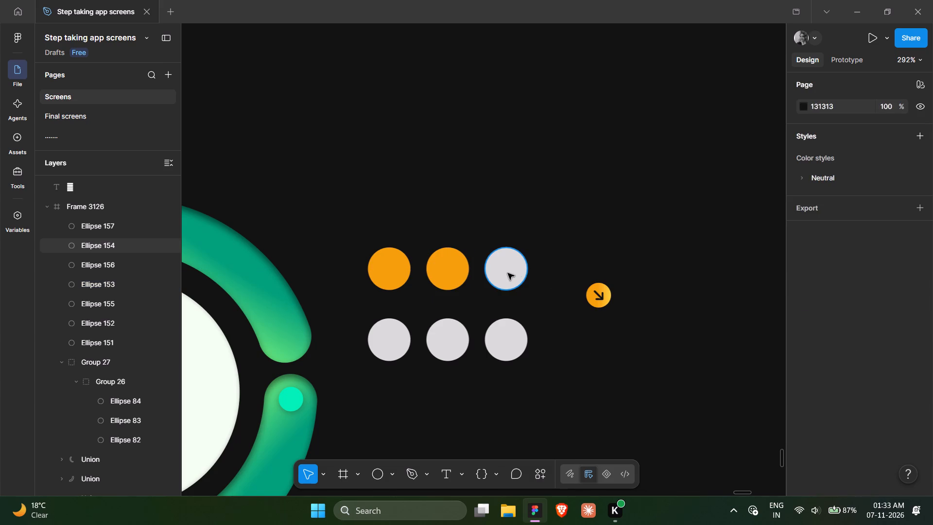
left_click(597, 299)
scroll(826, 432, "down", 2)
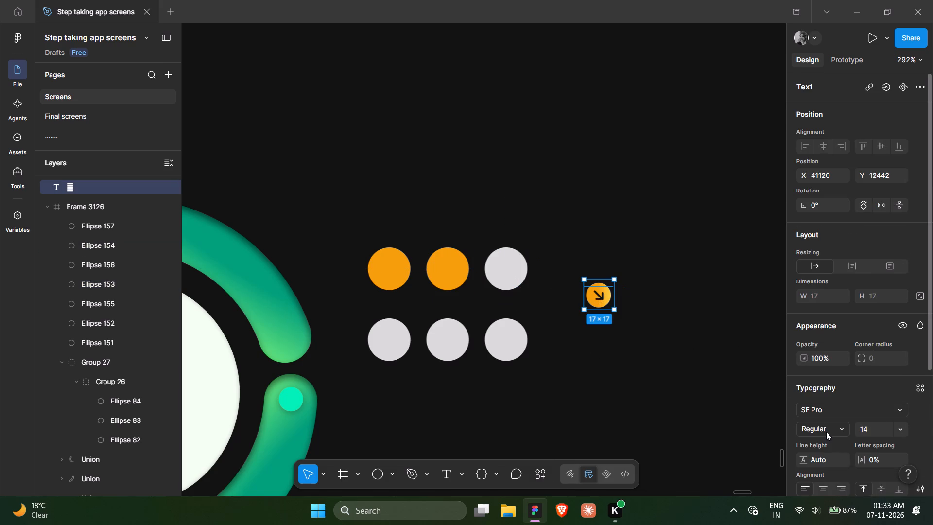
scroll(826, 432, "down", 3)
left_click(805, 375)
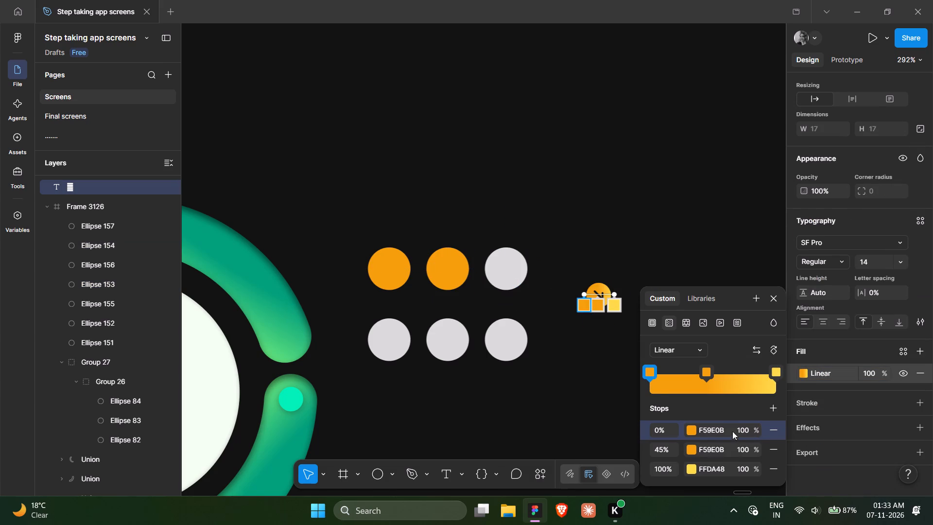
left_click(714, 467)
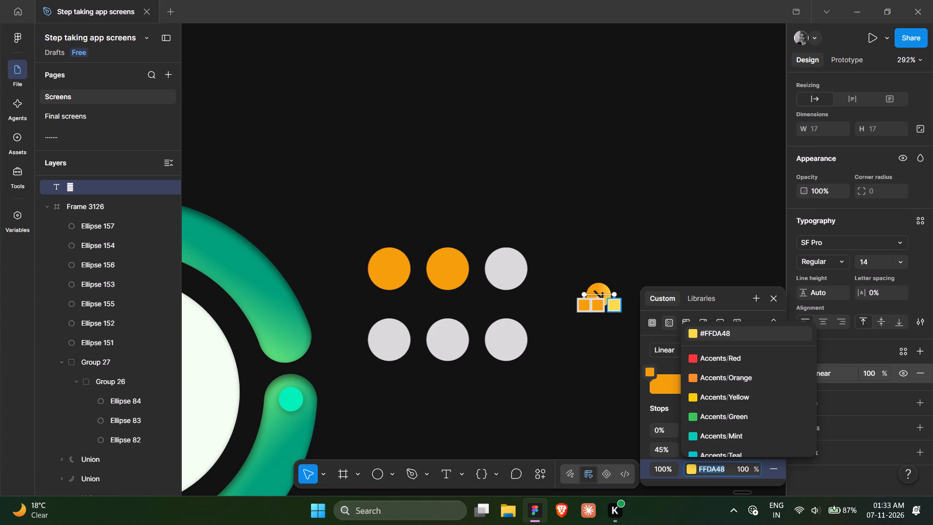
key("ctrl+c")
double_click(514, 272)
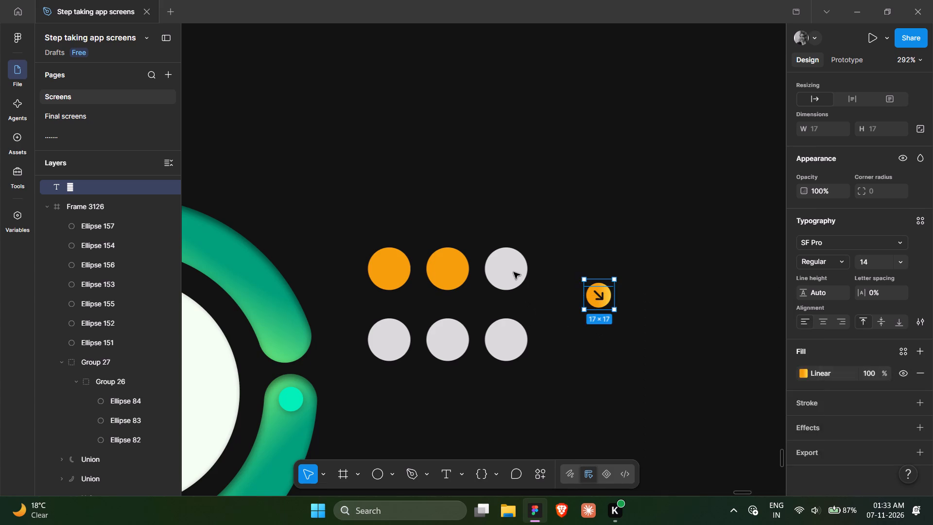
left_click(835, 379)
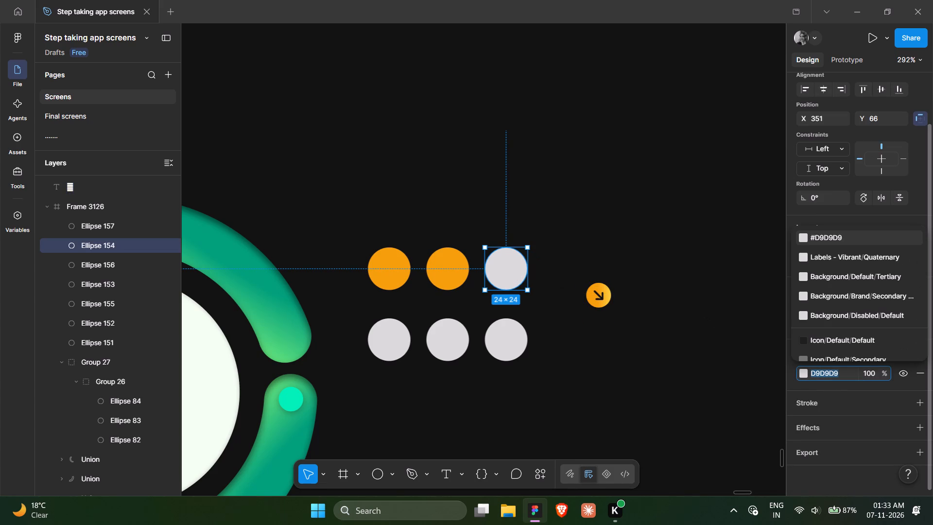
key("ctrl+v")
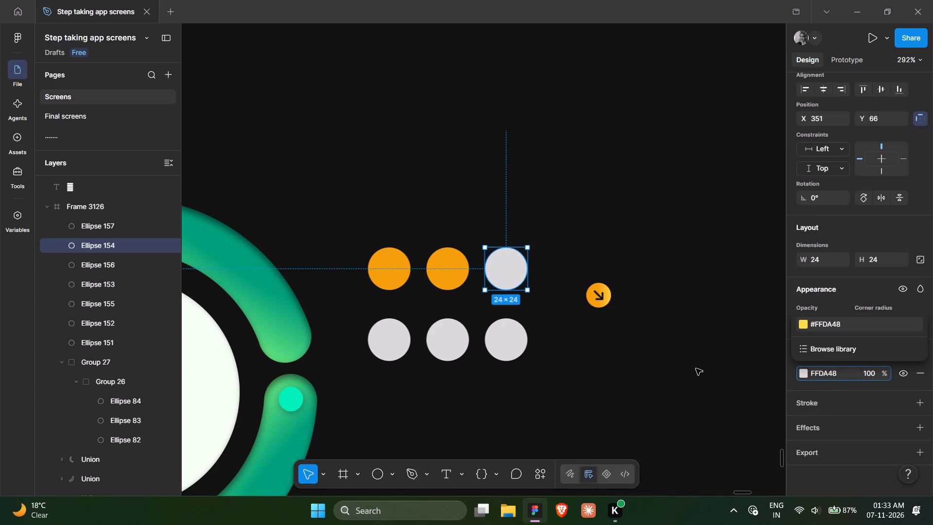
left_click(696, 368)
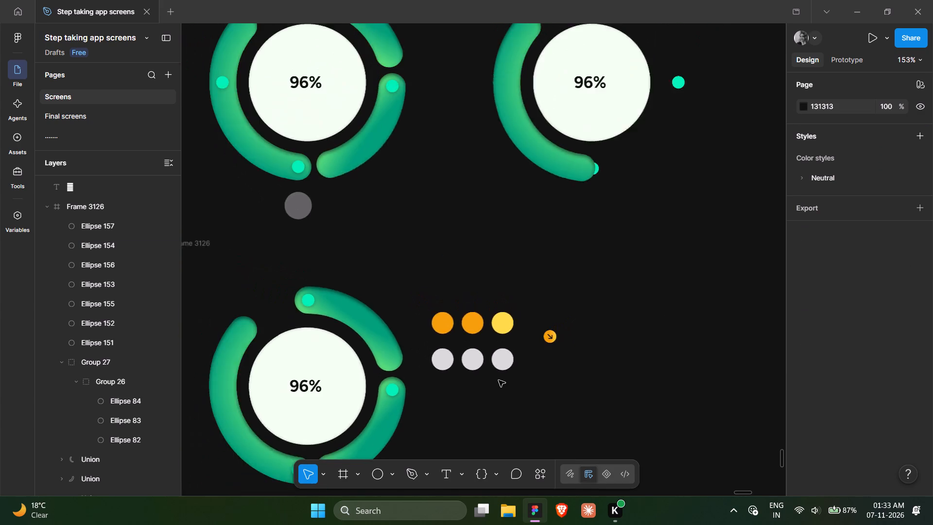
Delete the copied orange arrow icon beside the swatch circles.
left_click(545, 347)
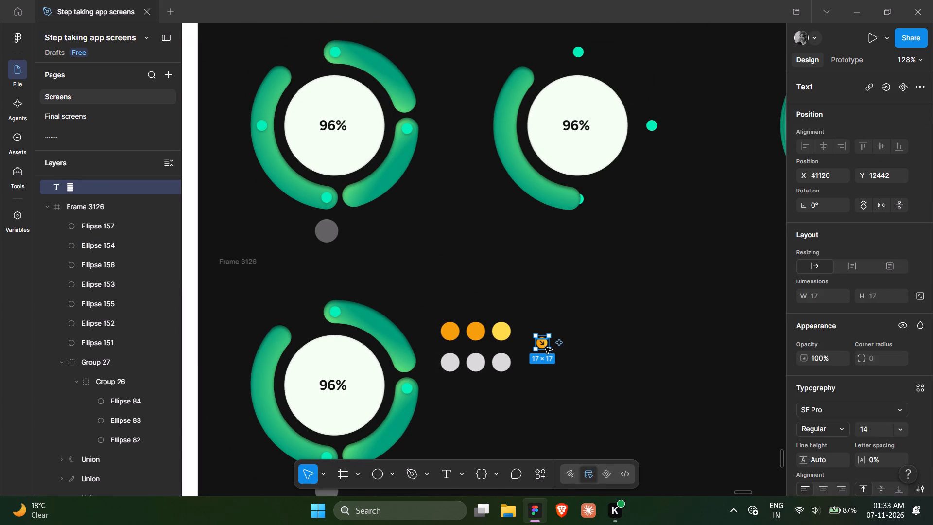
key("Delete")
Copy the green arrow icon beside Week 2's 68% of goal onto the canvas below the swatch circles, at X 41026, Y 12509.
scroll(545, 347, "right", 4)
scroll(545, 347, "down", 1)
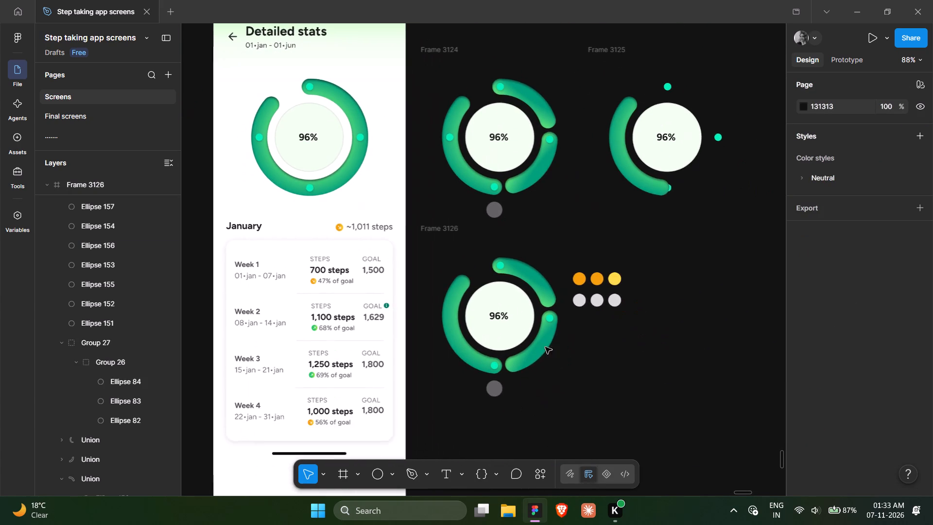
scroll(545, 347, "down", 1)
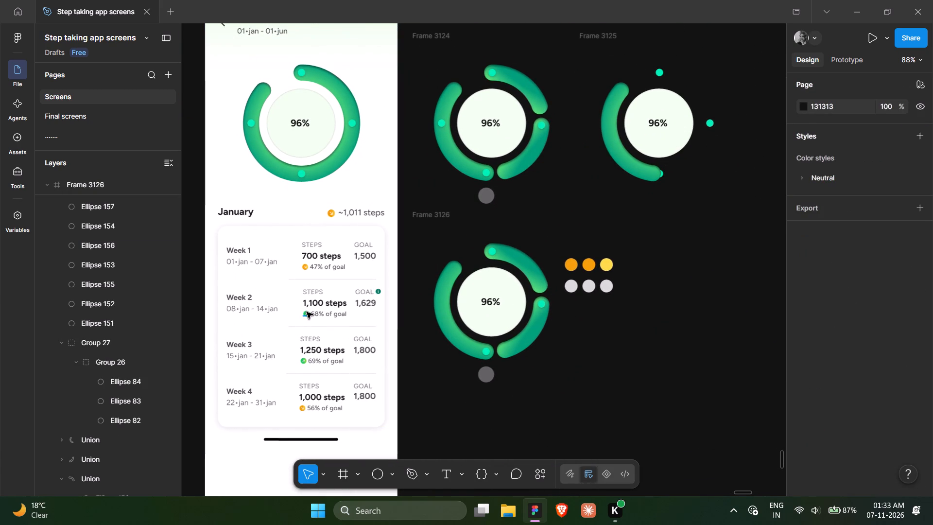
left_click_drag(307, 312, 601, 319, "ctrl")
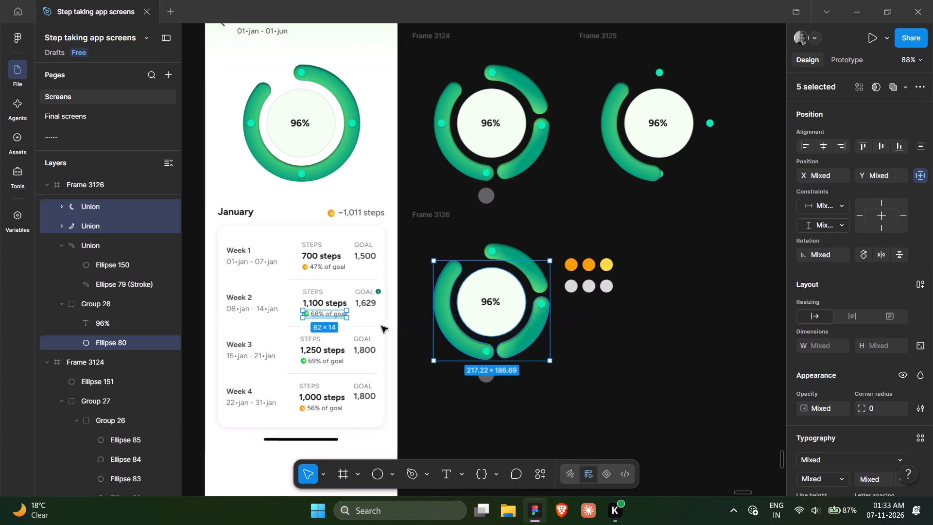
left_click(305, 314)
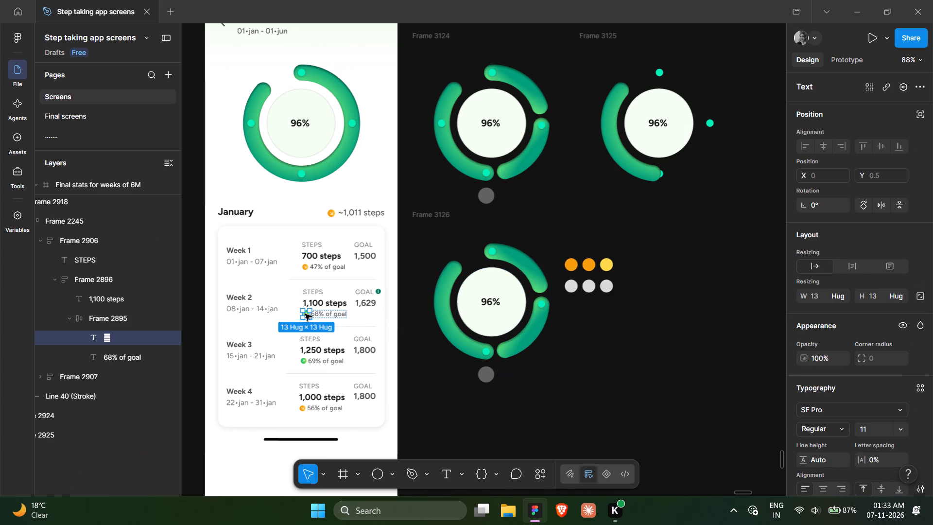
left_click_drag(305, 314, 457, 386, "alt")
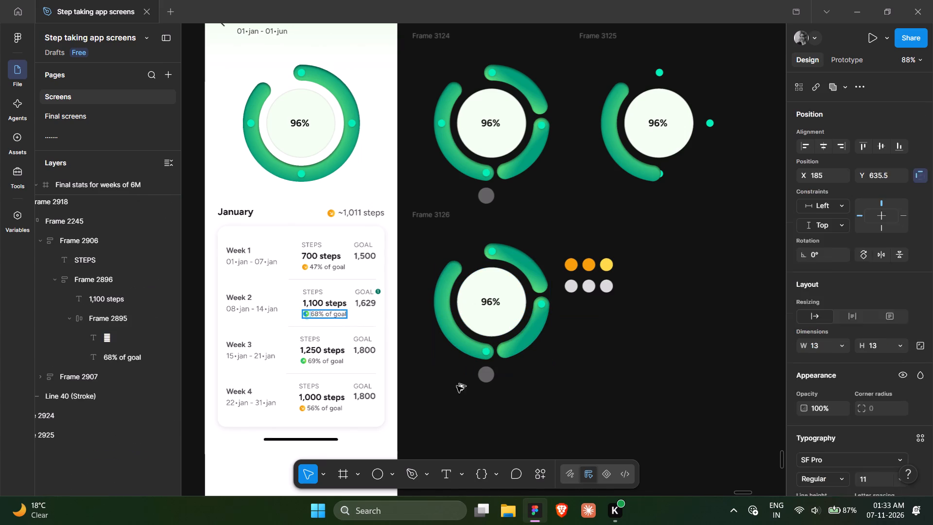
left_click_drag(457, 386, 582, 308, "alt")
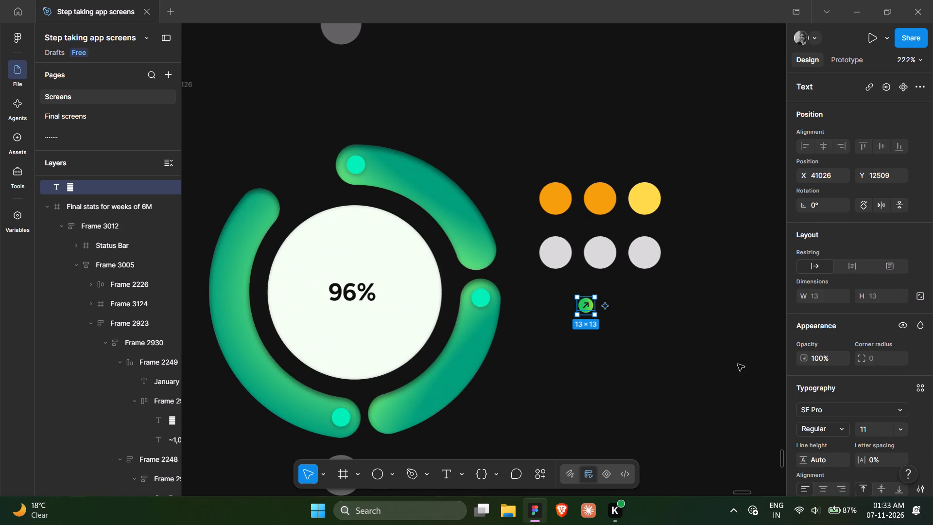
Copy the 0% stop colour 22C55E from the linear gradient of the copied green arrow icon.
scroll(817, 407, "down", 4)
left_click(804, 375)
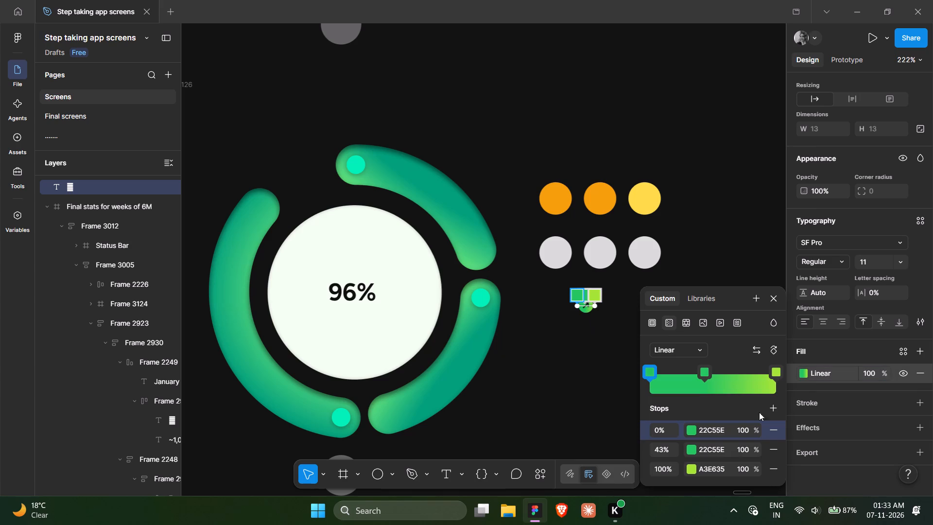
left_click(726, 430)
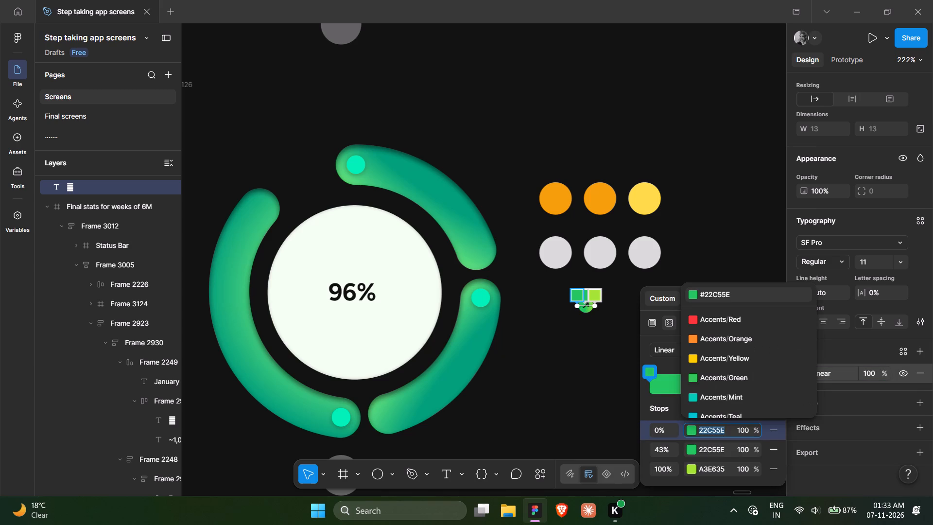
key("ctrl+c")
left_click(593, 342)
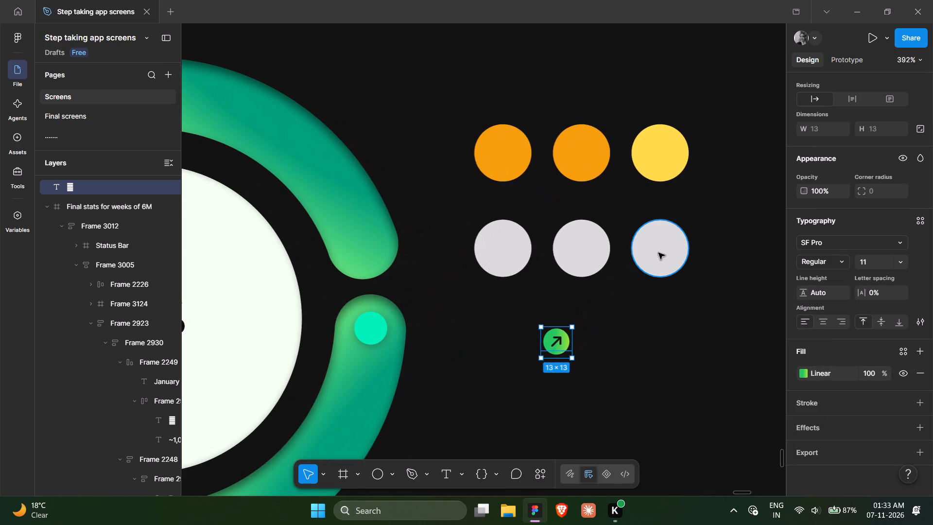
Fill the third circle of the lower swatch row with A3E635.
left_click(661, 252)
left_click(830, 370)
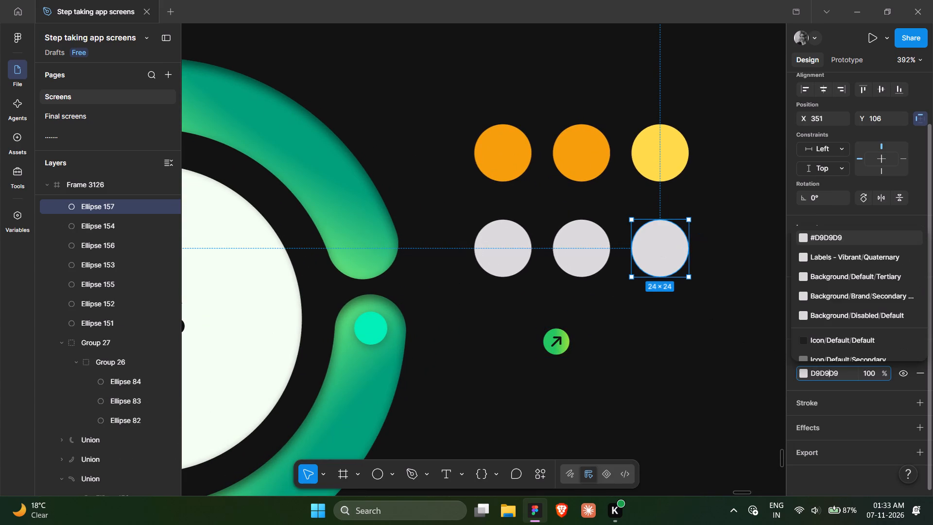
type("a3e")
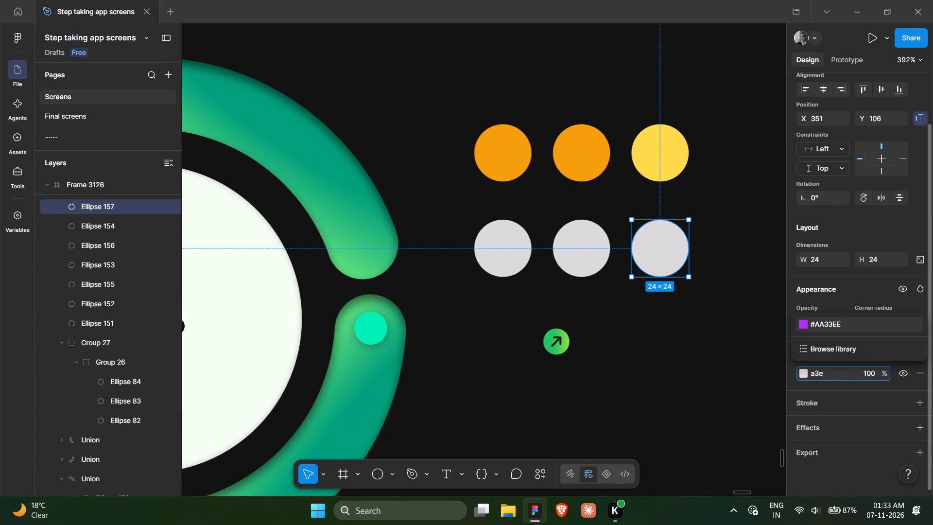
key("6")
type("35")
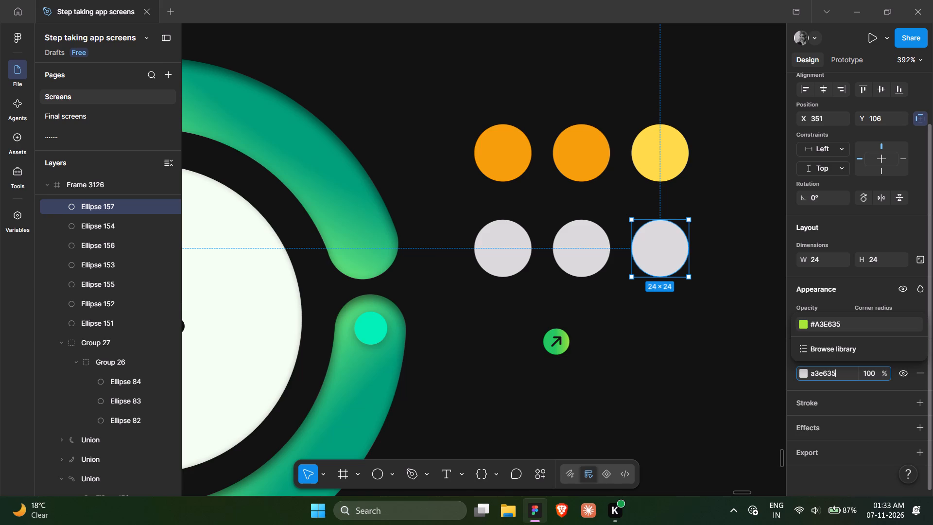
left_click(630, 390)
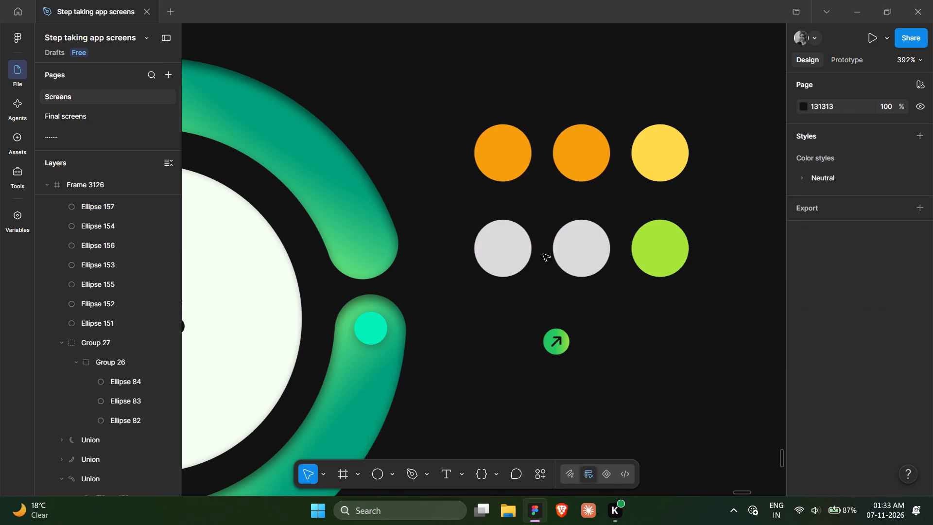
Fill the first two circles of the lower swatch row with the copied green 22C55E.
left_click_drag(459, 220, 604, 261)
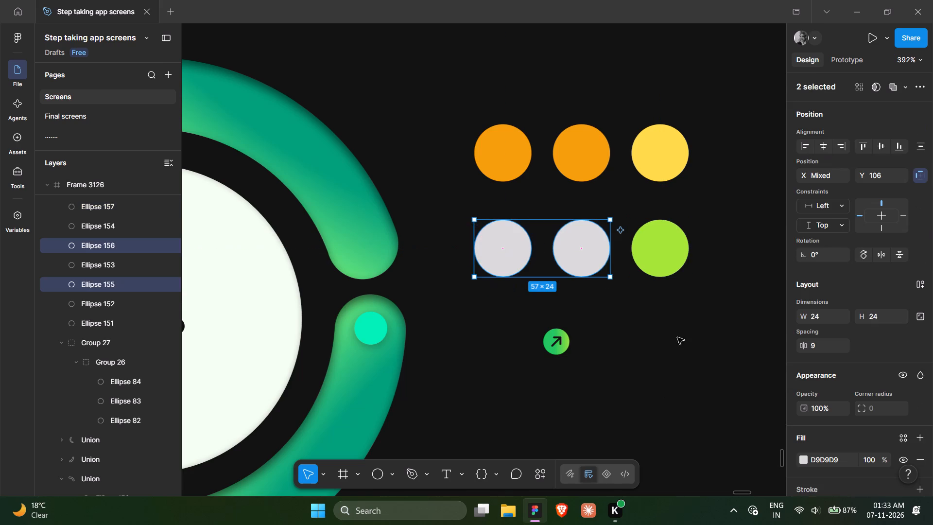
left_click(838, 459)
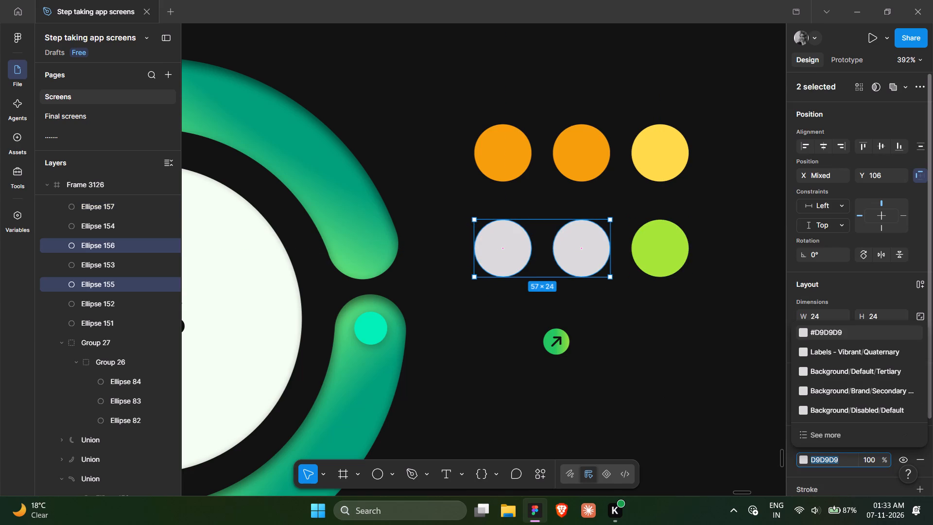
key("ctrl+v")
left_click(617, 355)
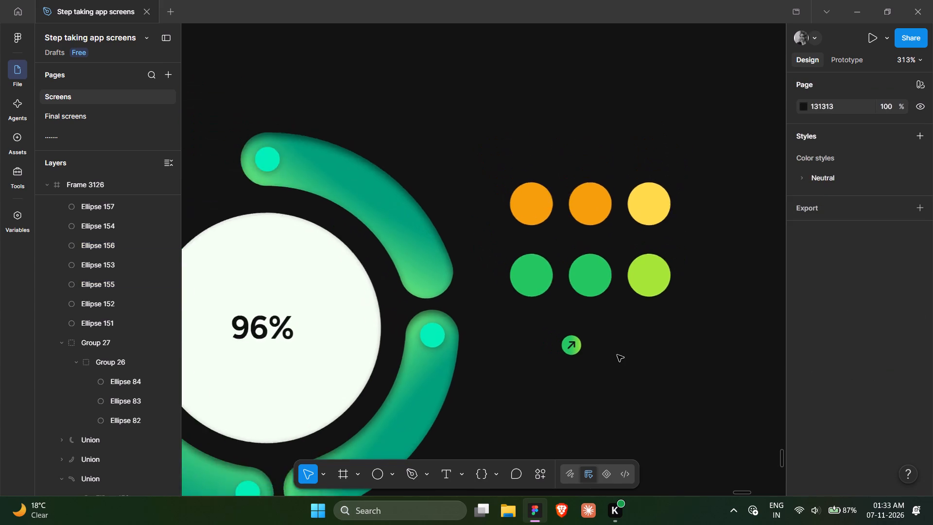
left_click(660, 336)
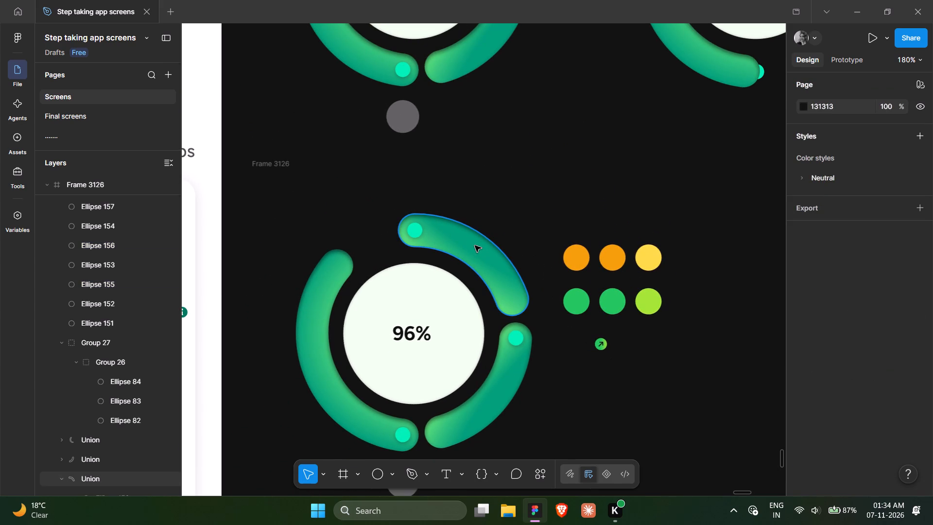
Recolour the 0% and 28% stops of the 96% ring's top arc radial gradient to F59E0B, sampled from the orange swatches.
scroll(475, 245, "left", 2)
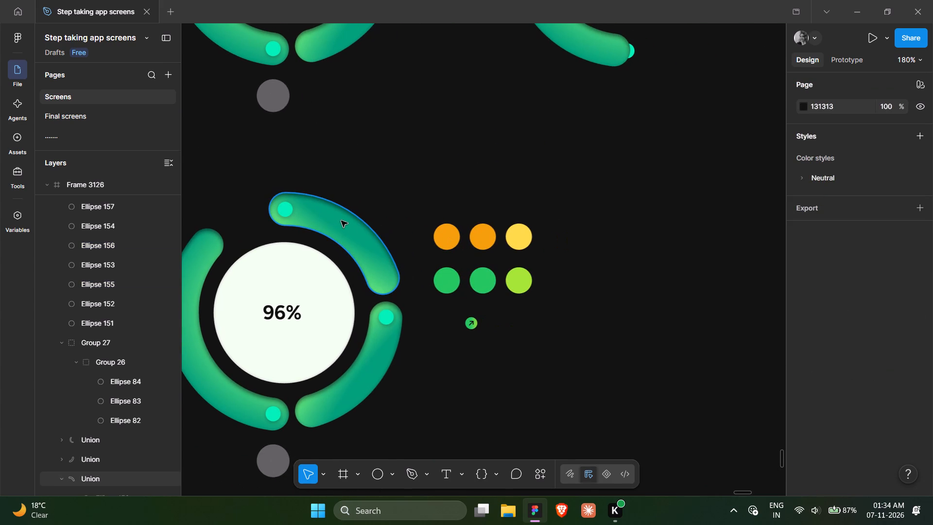
left_click(337, 221)
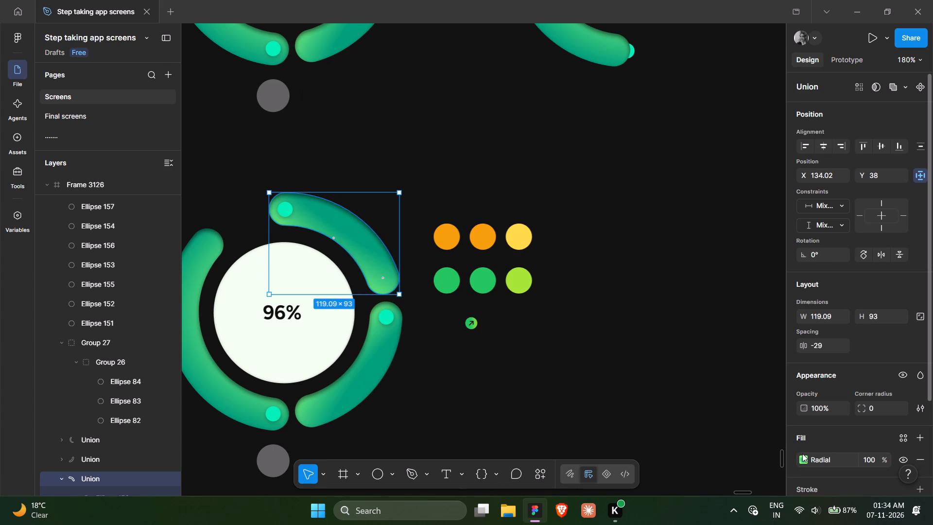
left_click(802, 454)
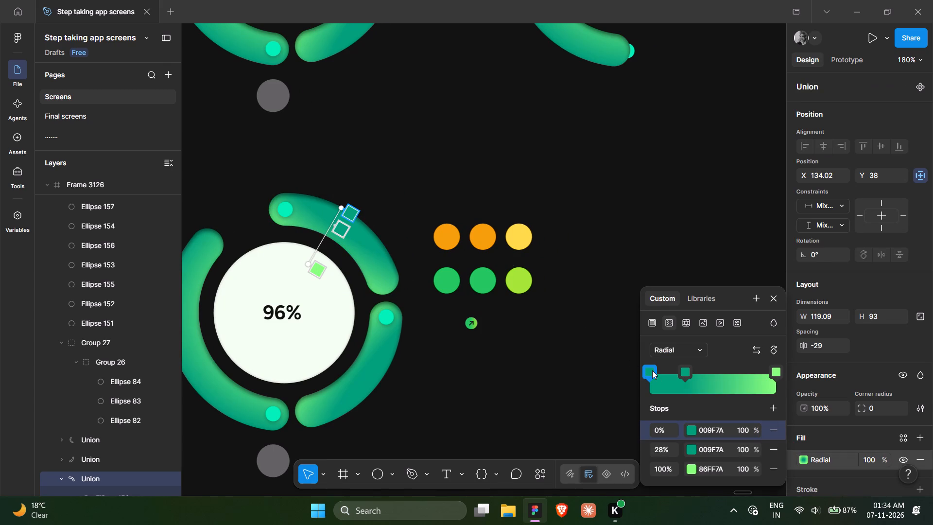
key("i")
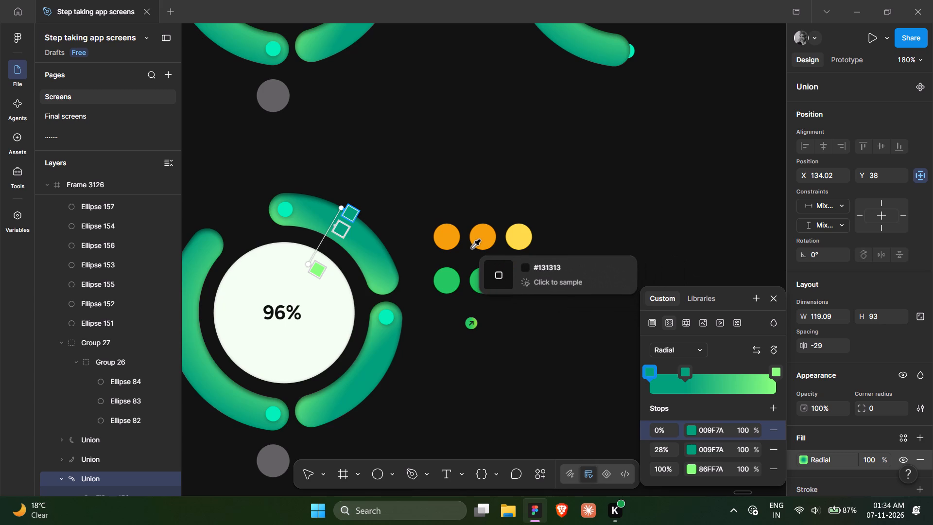
left_click(447, 231)
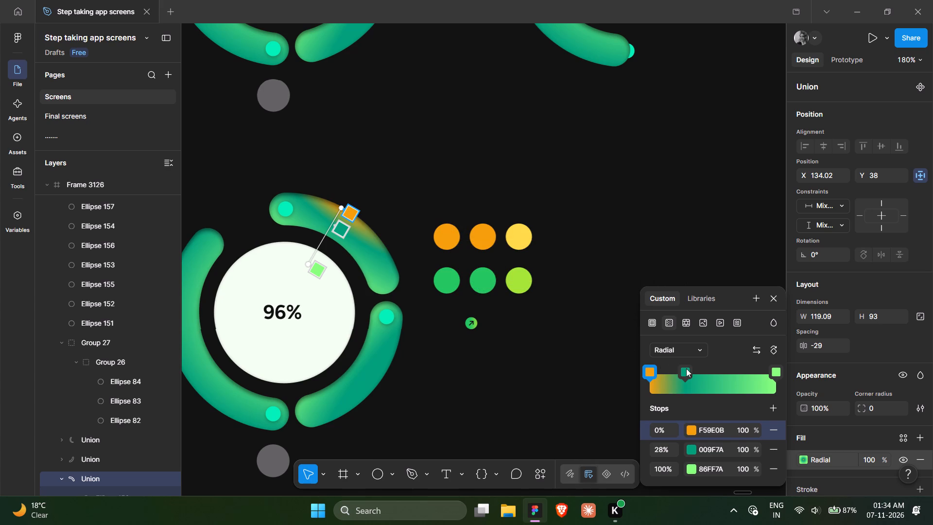
left_click(686, 368)
key("i")
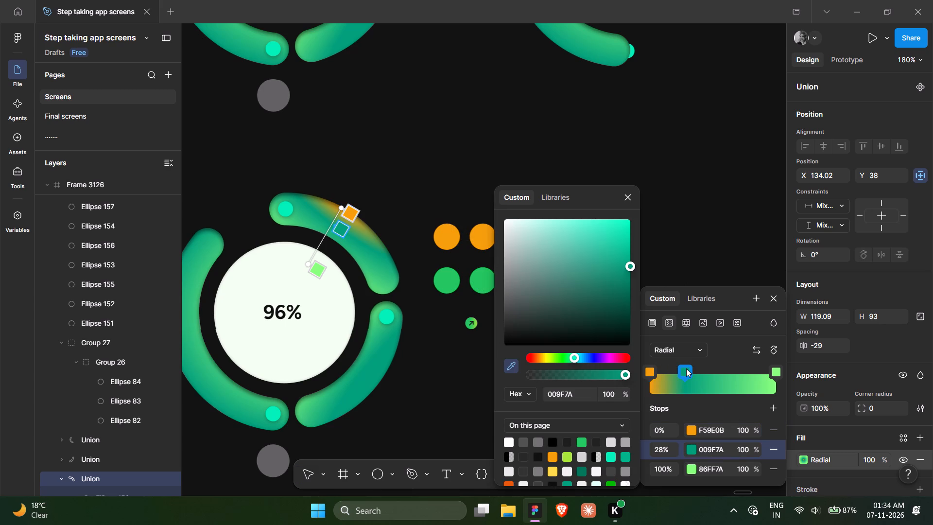
left_click(479, 234)
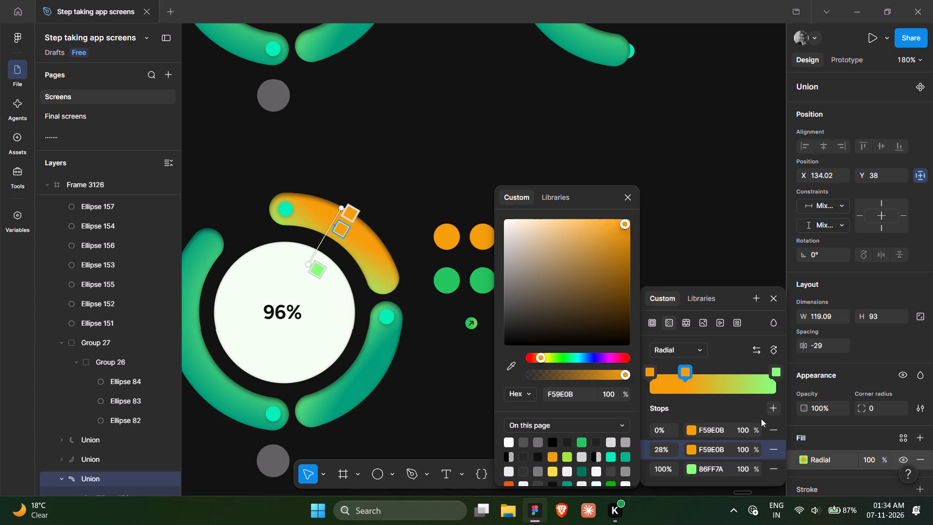
Set the 100% stop of the top arc's radial gradient to FFDA48, sampled from the yellow swatch.
left_click(691, 468)
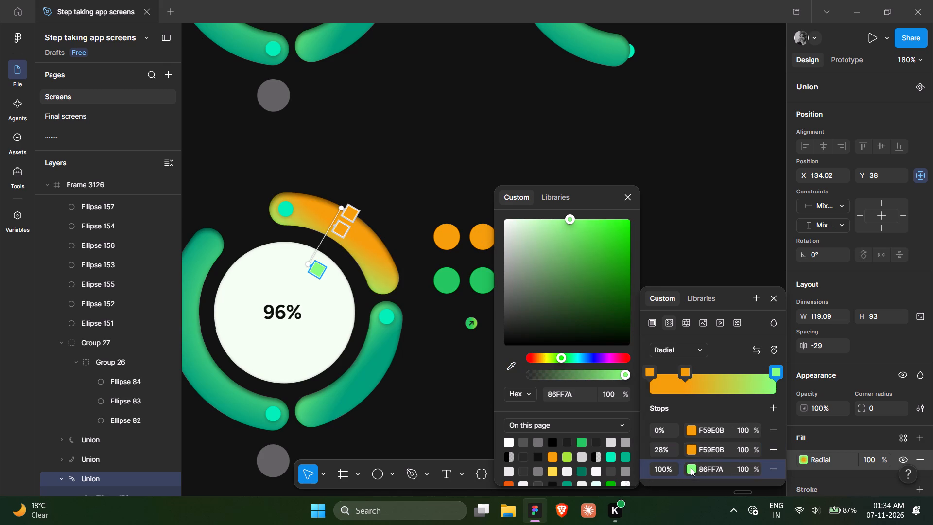
left_click(512, 363)
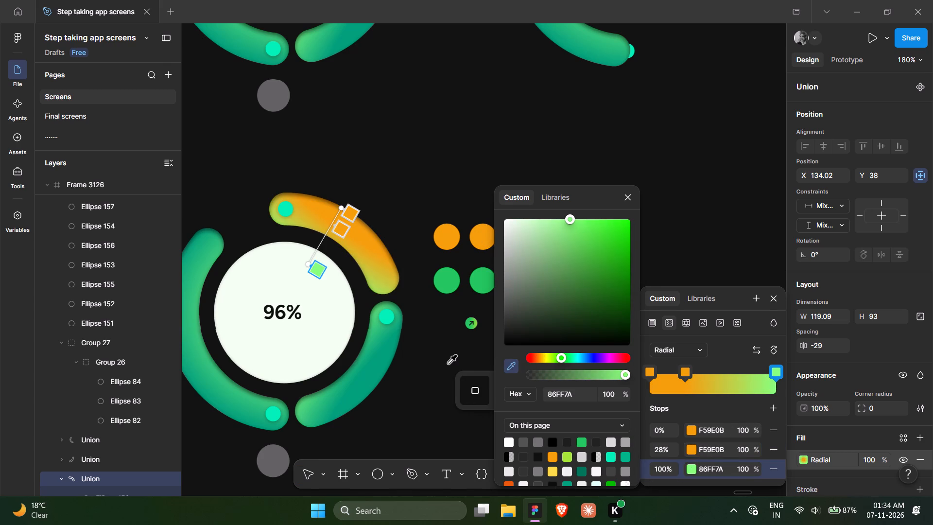
scroll(449, 363, "left", 1)
left_click(480, 233)
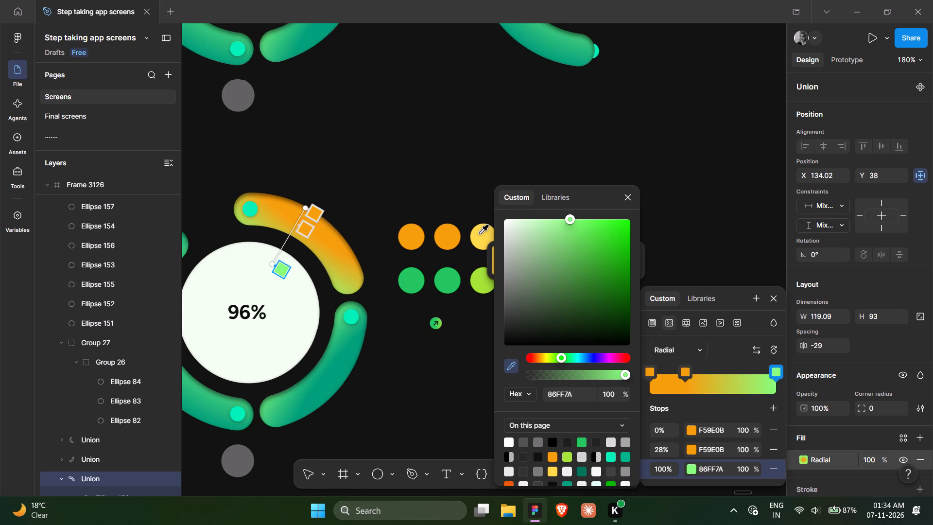
left_click(447, 157)
scroll(447, 157, "right", 2)
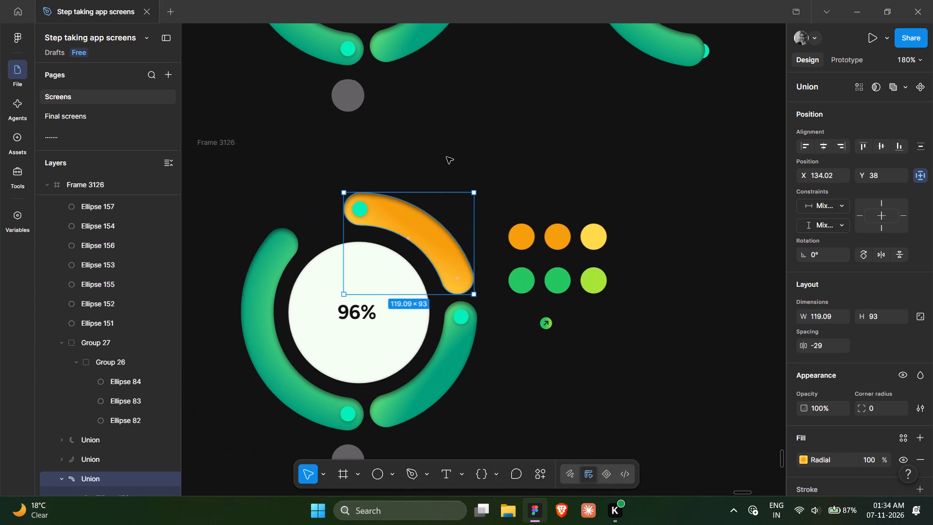
Reposition the top arc's radial gradient so it starts on the arc's outer edge and ends at the white circle's centre.
left_click(432, 232)
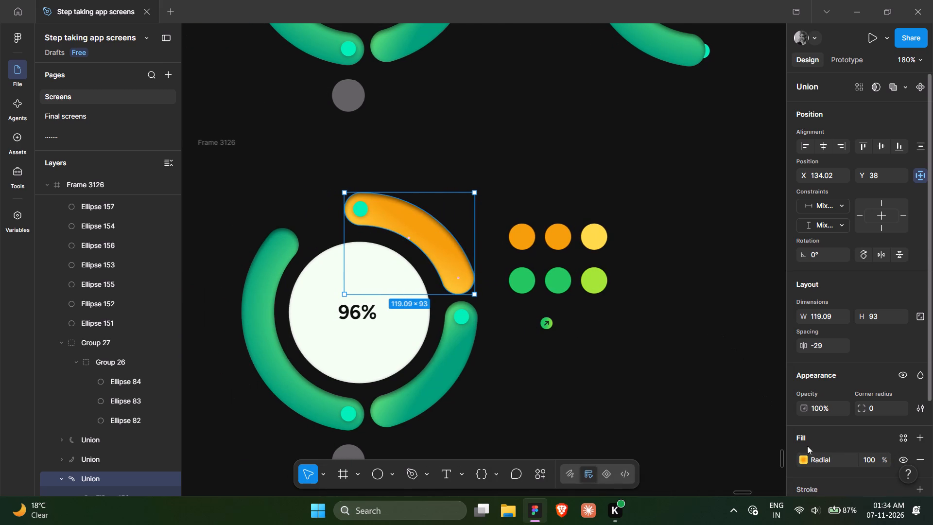
left_click(804, 457)
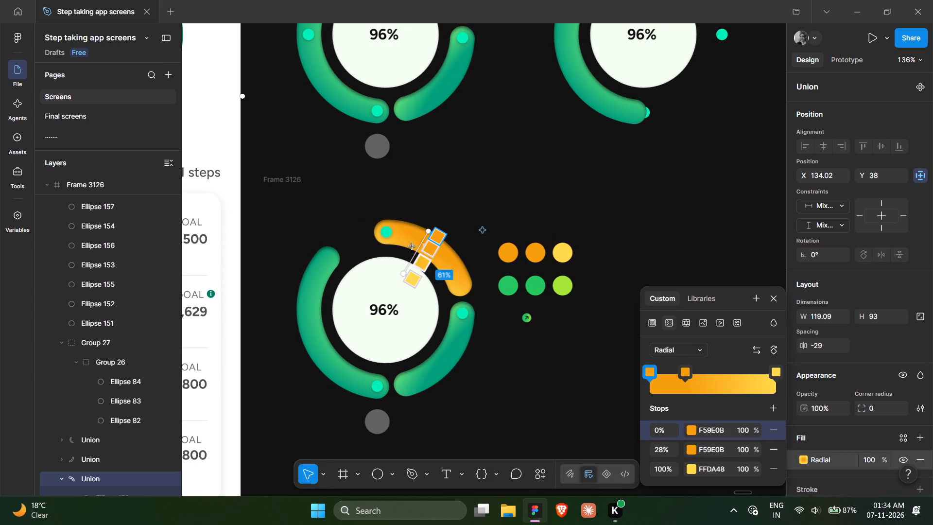
left_click_drag(427, 230, 429, 230)
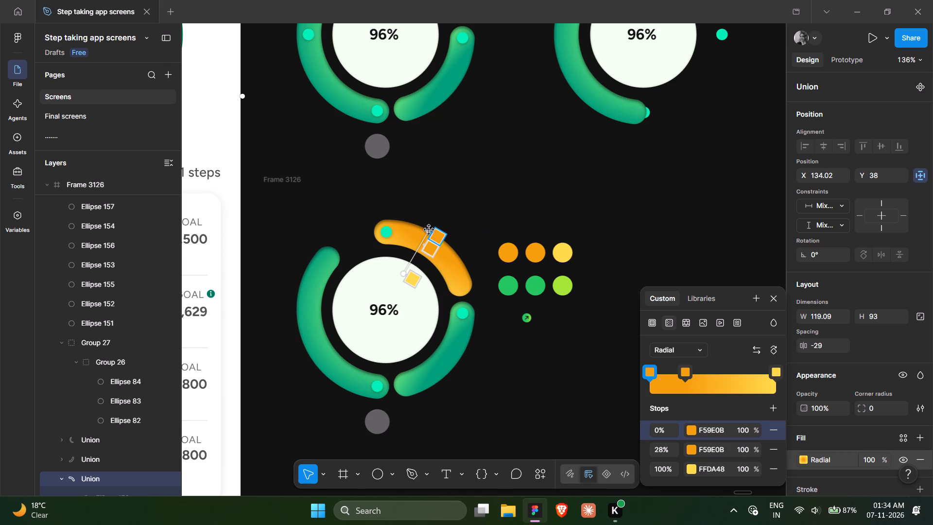
left_click_drag(429, 230, 434, 229)
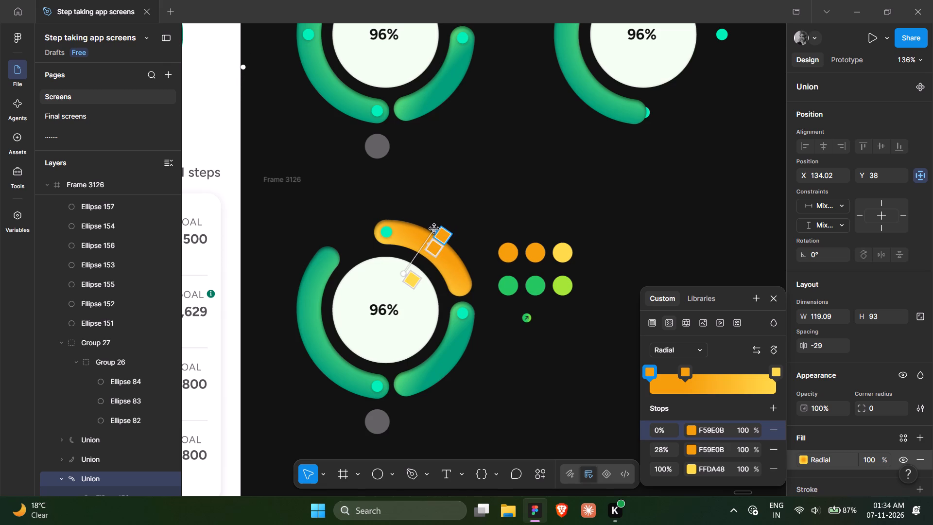
left_click_drag(434, 229, 434, 229)
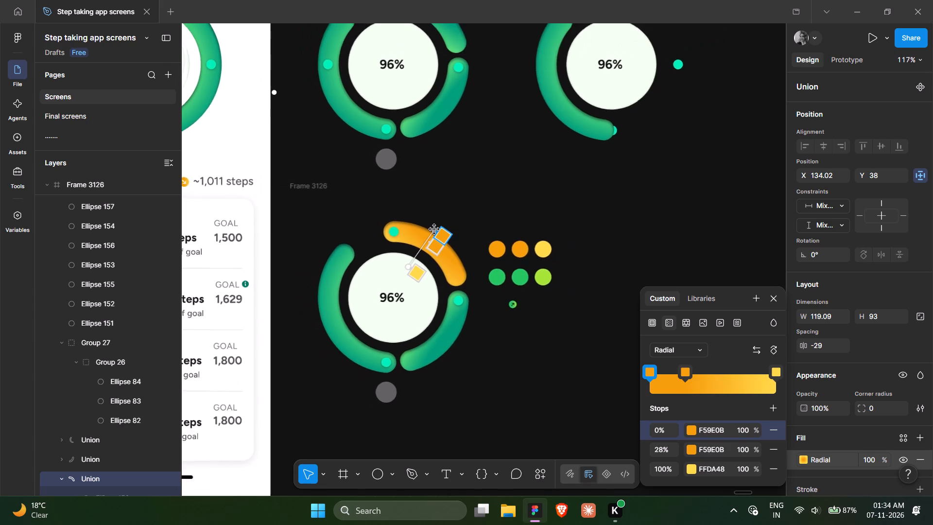
scroll(434, 229, "right", 1)
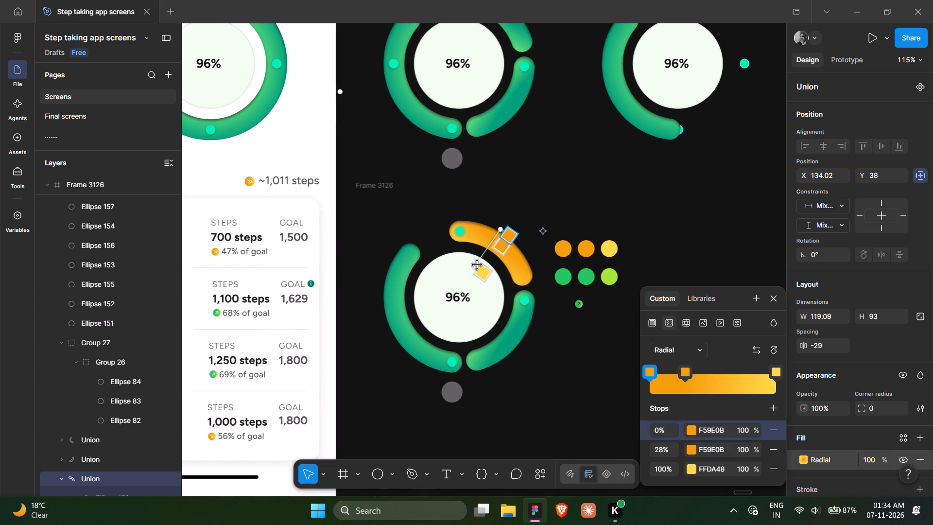
left_click_drag(477, 265, 442, 309)
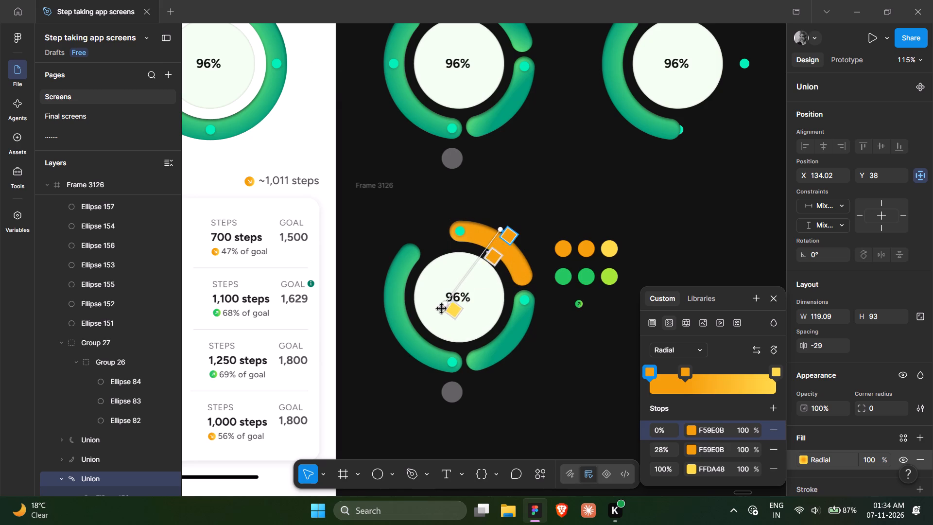
left_click_drag(442, 309, 460, 296)
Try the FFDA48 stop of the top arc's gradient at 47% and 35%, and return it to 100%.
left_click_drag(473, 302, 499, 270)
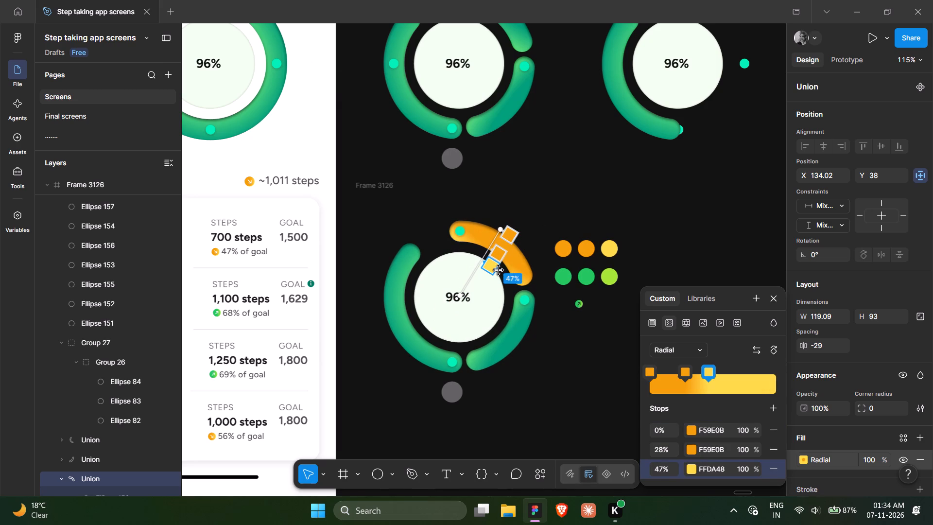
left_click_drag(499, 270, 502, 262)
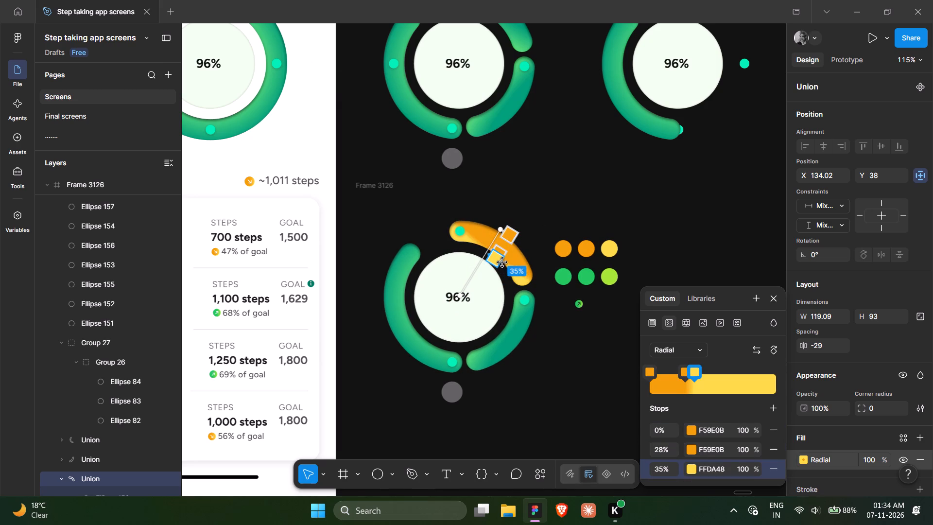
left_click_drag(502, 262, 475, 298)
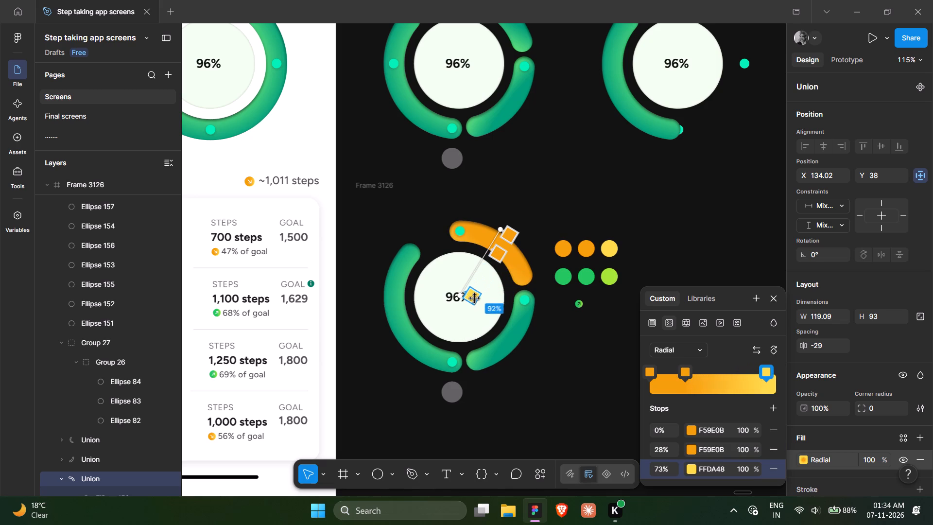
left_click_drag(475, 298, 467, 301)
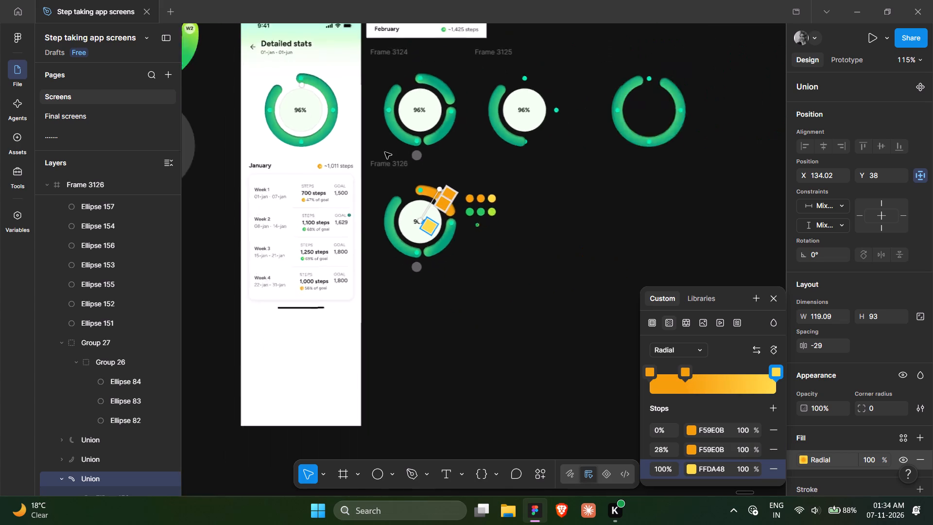
Narrow the top arc's radial gradient sideways and shorten it to end inside the white circle's upper-right part.
scroll(385, 152, "right", 1)
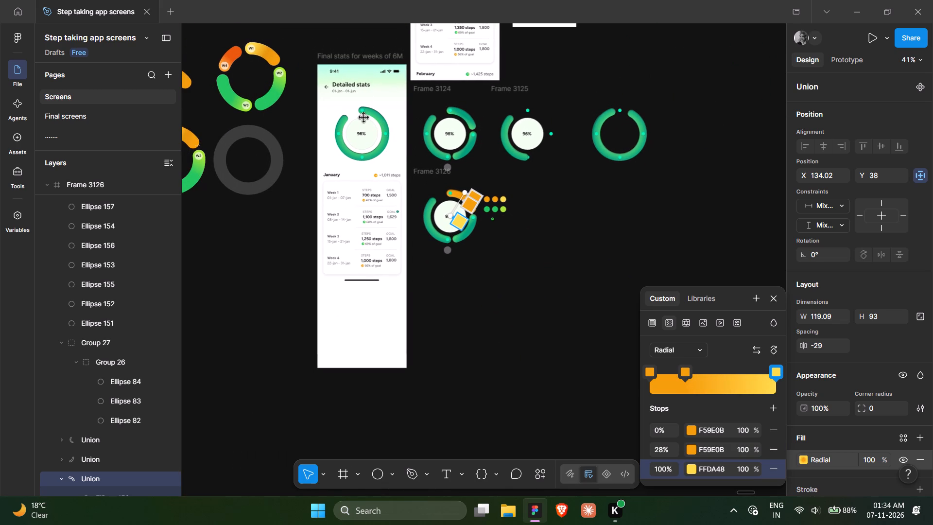
left_click_drag(363, 118, 422, 156)
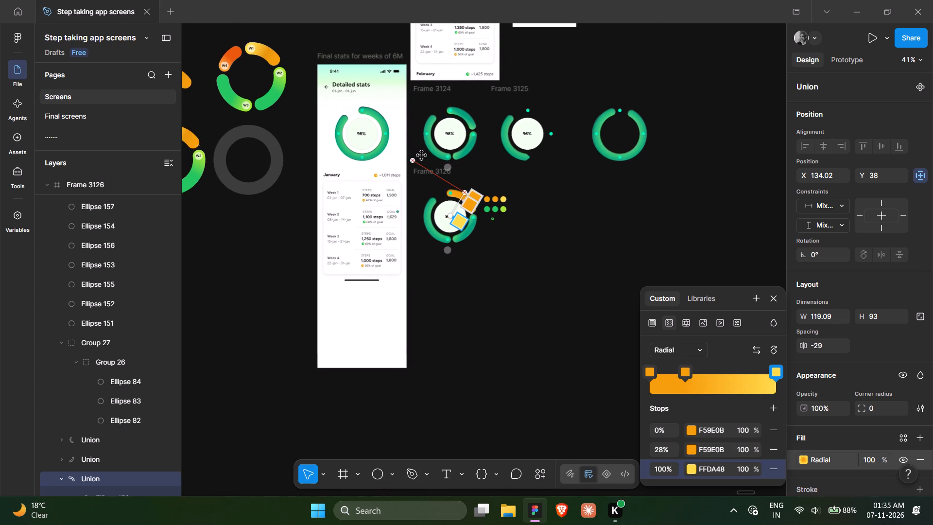
left_click_drag(422, 156, 439, 170)
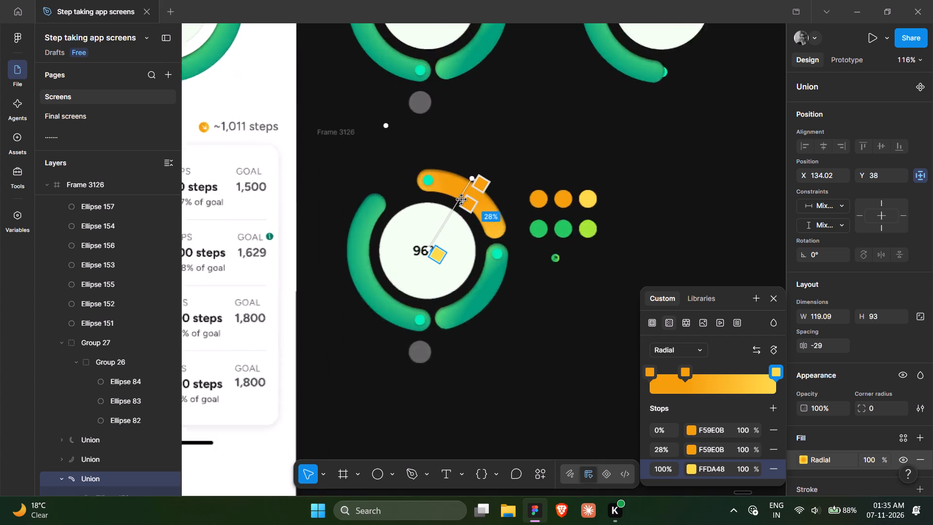
scroll(462, 200, "right", 1)
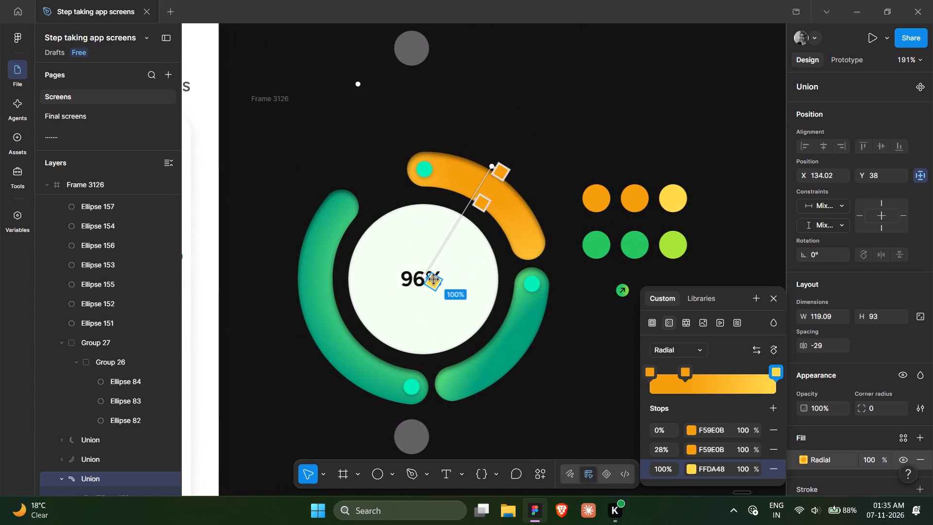
left_click_drag(424, 277, 439, 257)
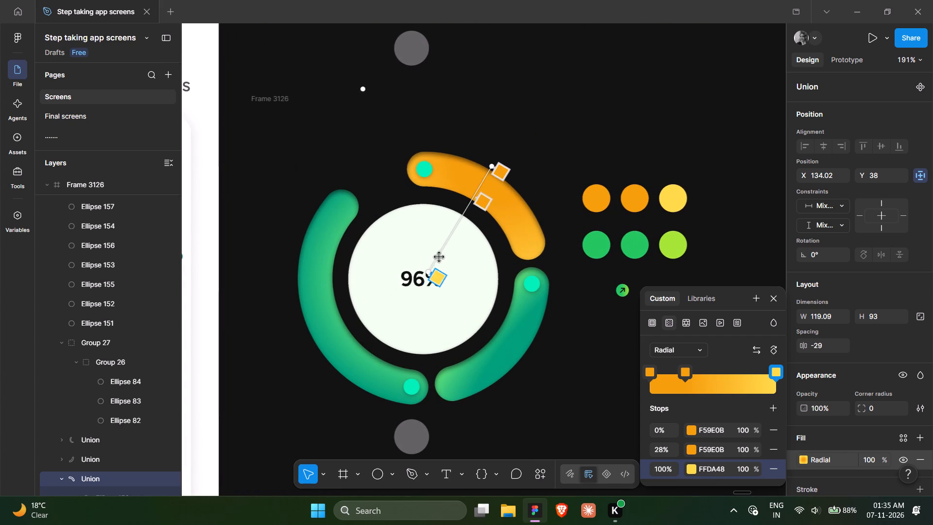
left_click_drag(439, 257, 447, 241)
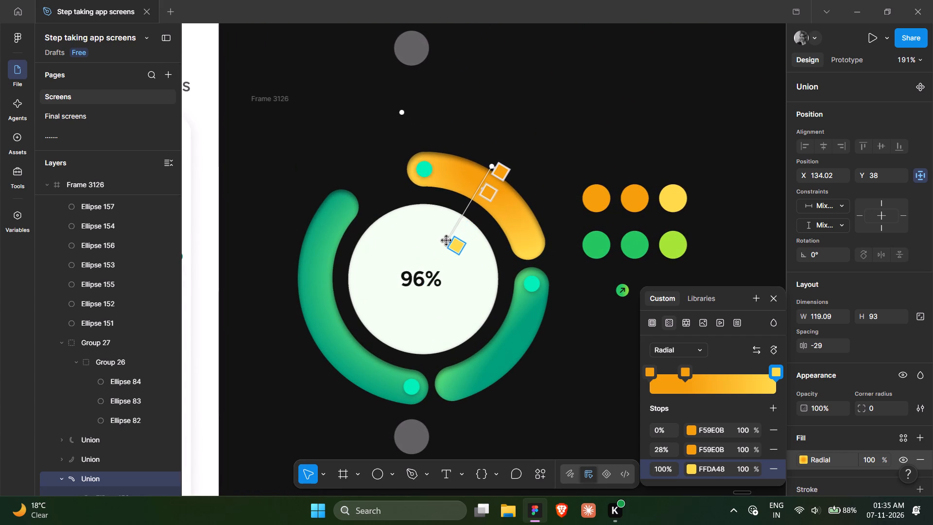
left_click_drag(447, 241, 446, 242)
Widen the top arc's radial gradient sideways and shorten it further, ending just inside the white circle's upper-right edge.
scroll(446, 242, "right", 1)
left_click_drag(448, 151, 422, 146)
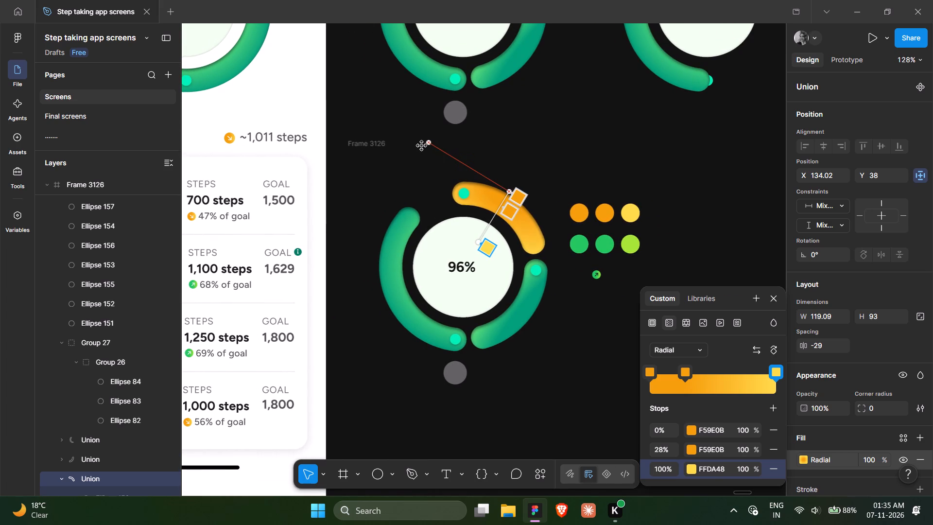
left_click_drag(422, 146, 344, 108)
left_click_drag(344, 108, 330, 101)
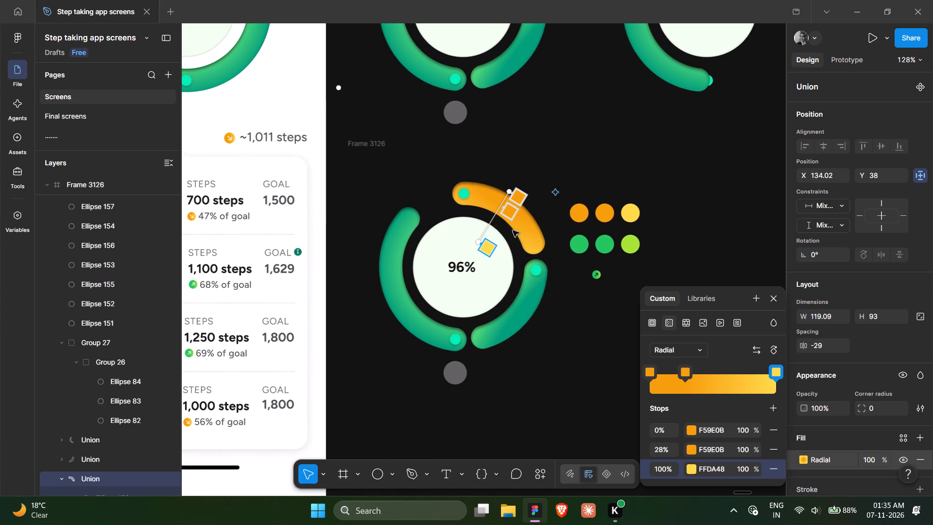
left_click_drag(482, 241, 485, 238)
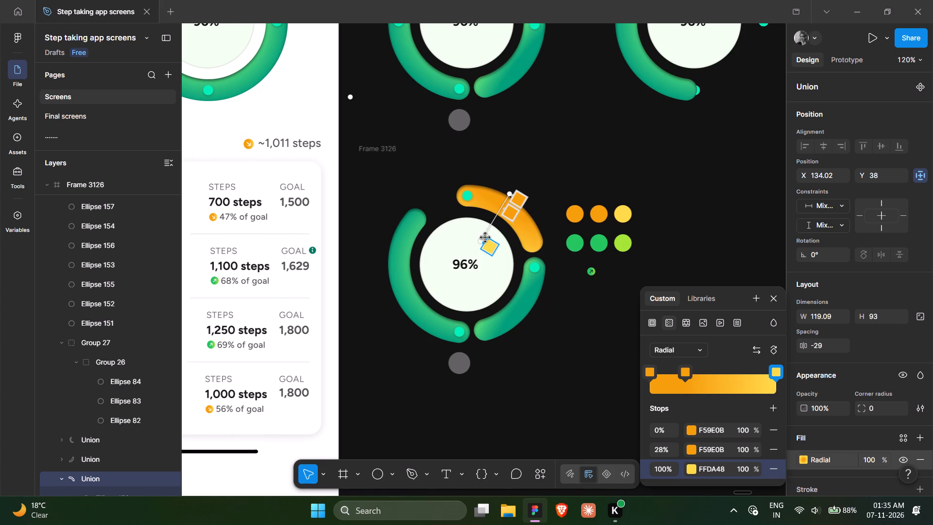
left_click_drag(485, 238, 488, 226)
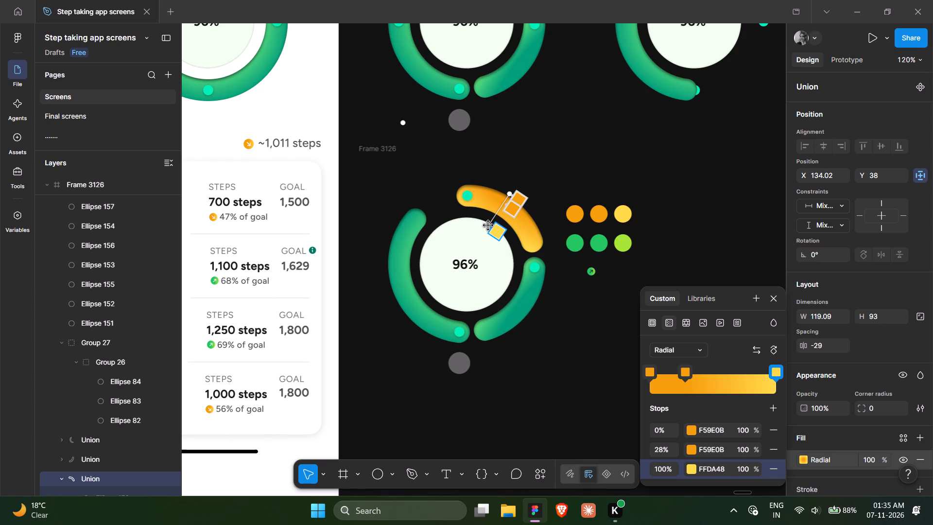
left_click_drag(488, 226, 486, 229)
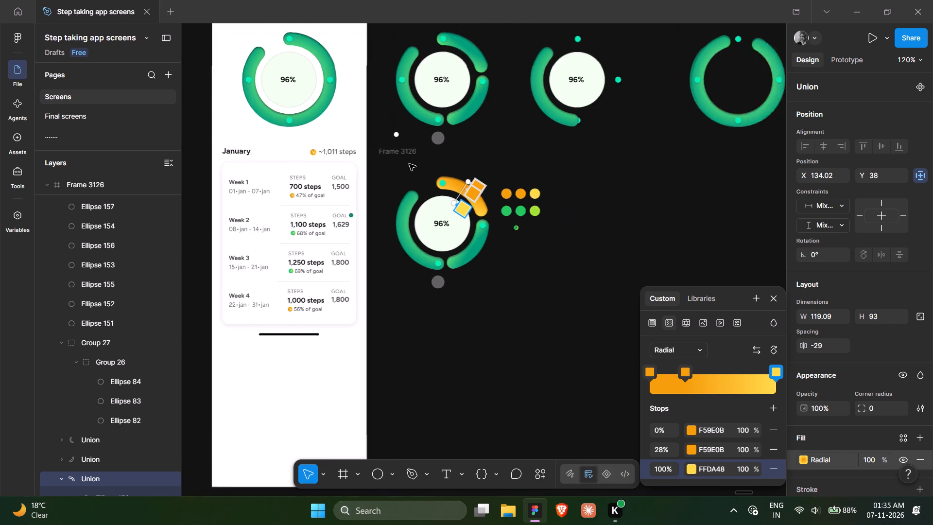
scroll(409, 164, "right", 1)
left_click_drag(421, 147, 383, 120)
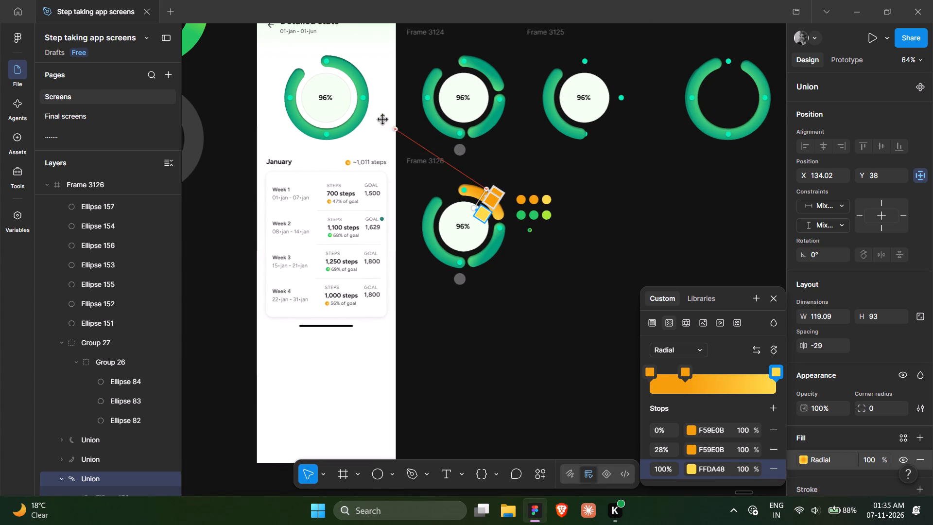
left_click_drag(383, 120, 322, 75)
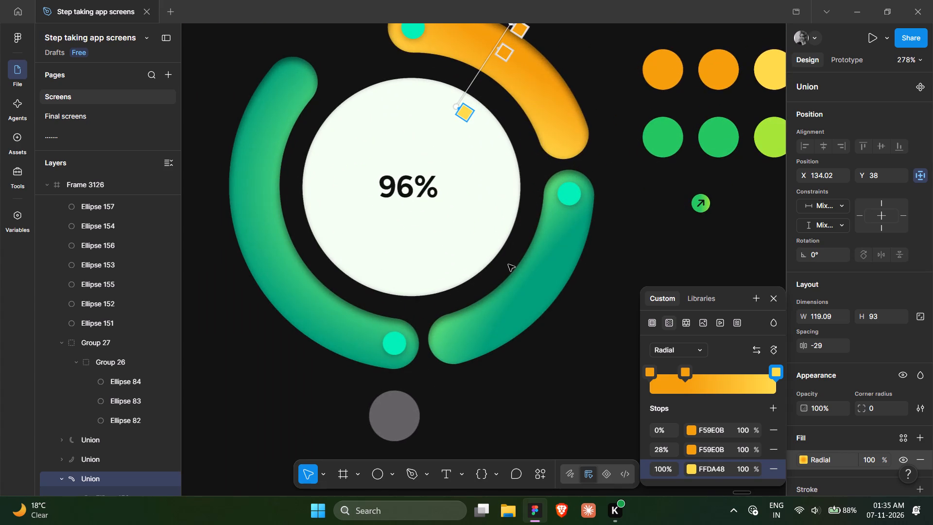
Move the middle F59E0B stop of the top arc's radial gradient to 39%.
scroll(510, 267, "up", 2)
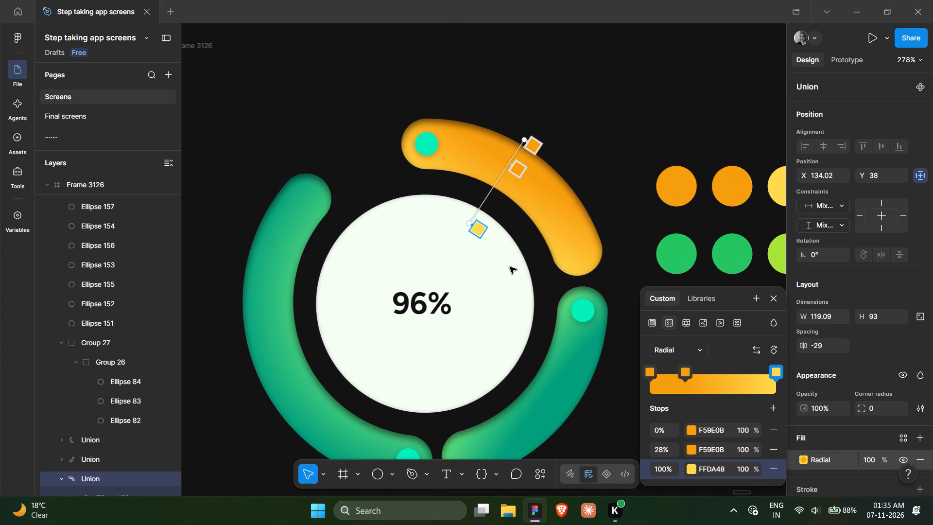
left_click_drag(517, 168, 500, 187)
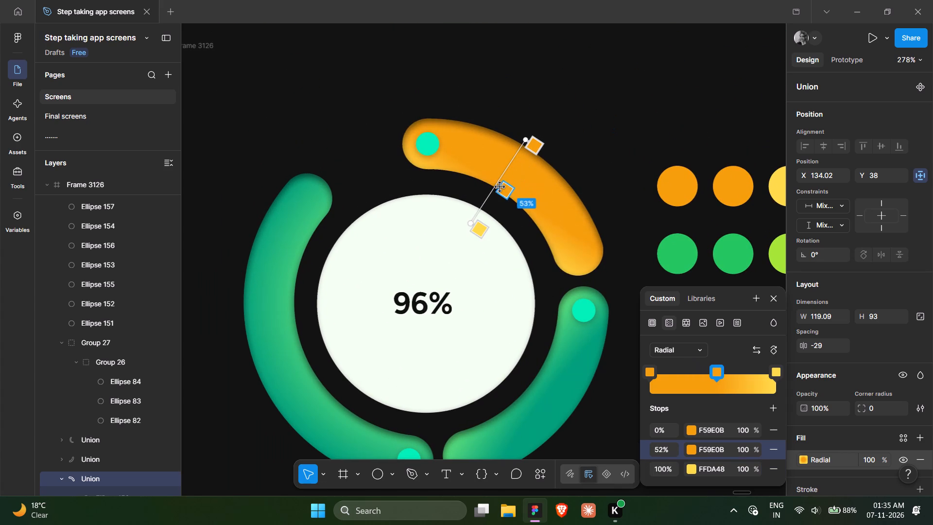
left_click_drag(500, 187, 511, 176)
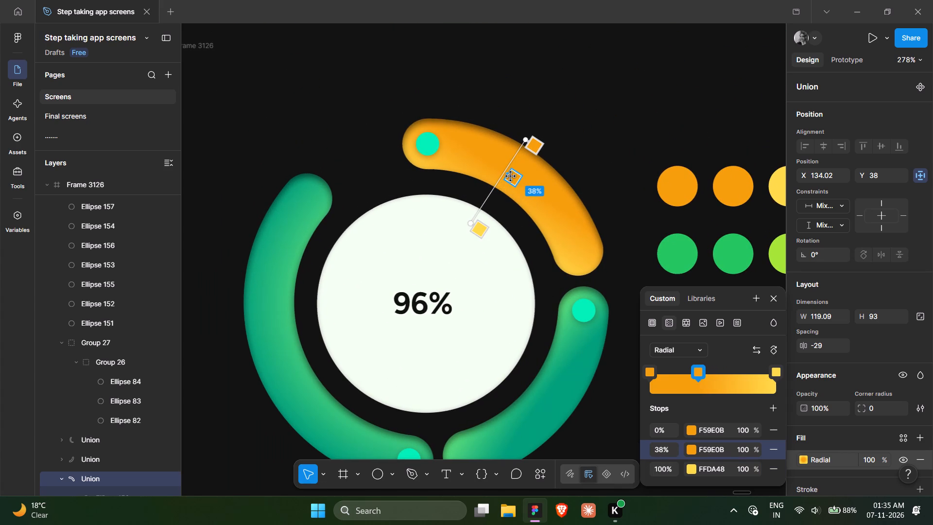
left_click_drag(511, 176, 510, 176)
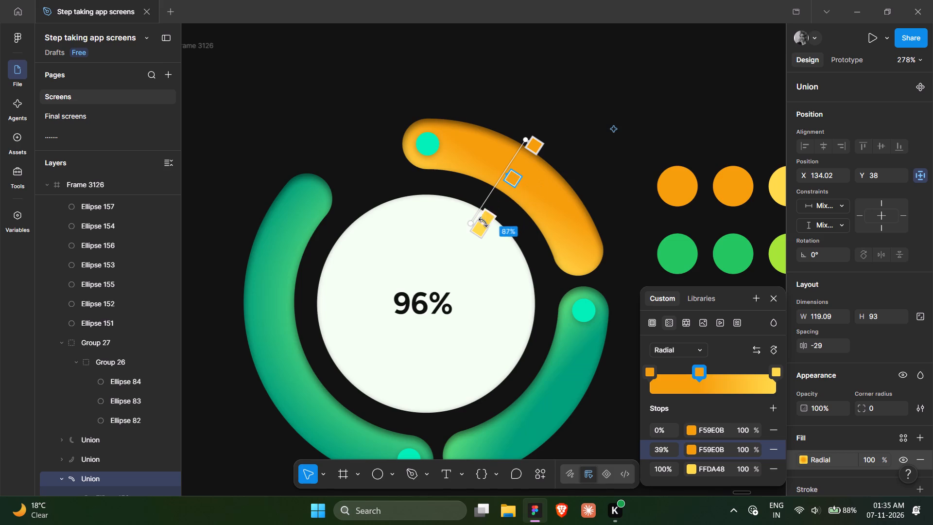
Pull the top arc gradient's end to the white circle's edge and nudge its start slightly clockwise along the arc's outer edge.
left_click_drag(471, 226, 479, 213)
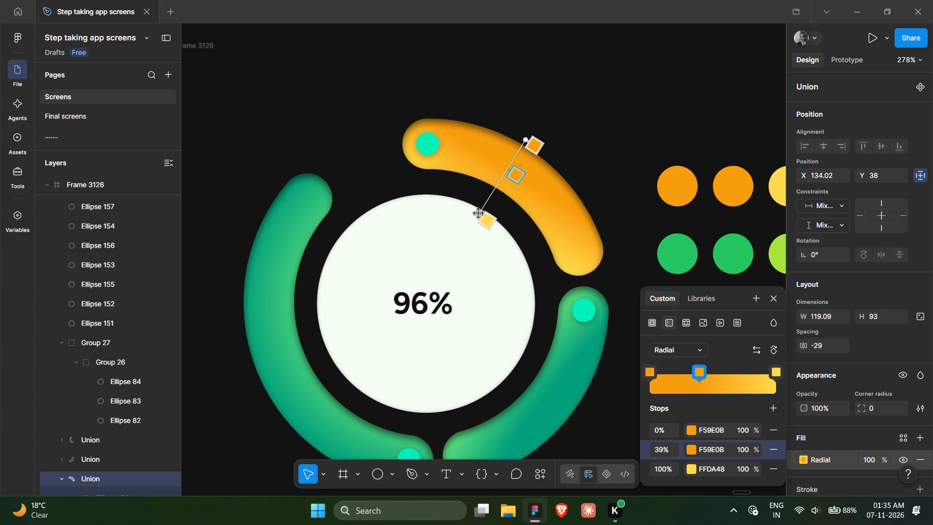
left_click_drag(479, 213, 479, 214)
left_click_drag(525, 141, 529, 142)
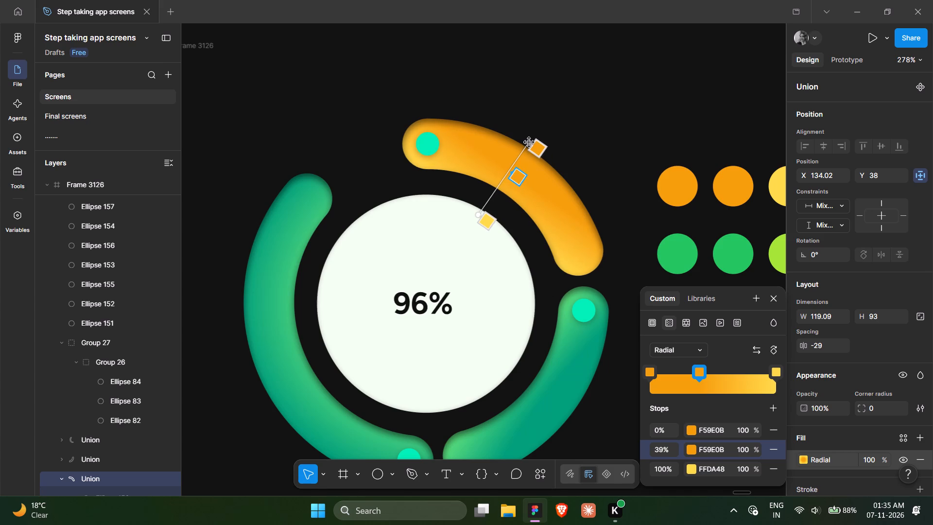
left_click_drag(529, 142, 531, 143)
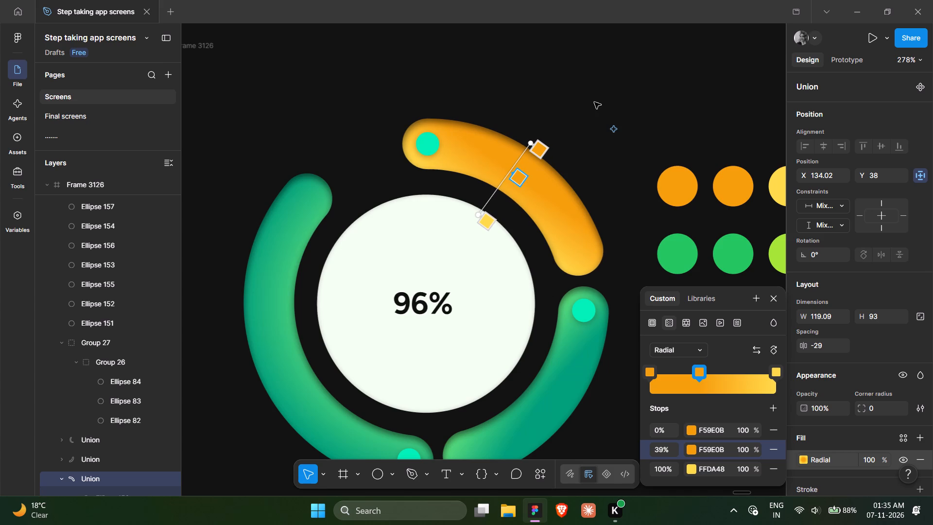
left_click(594, 102)
left_click(594, 102)
Set the fill of the turquoise dot at the start of the orange top arc to FFFFFF.
scroll(594, 102, "up", 1)
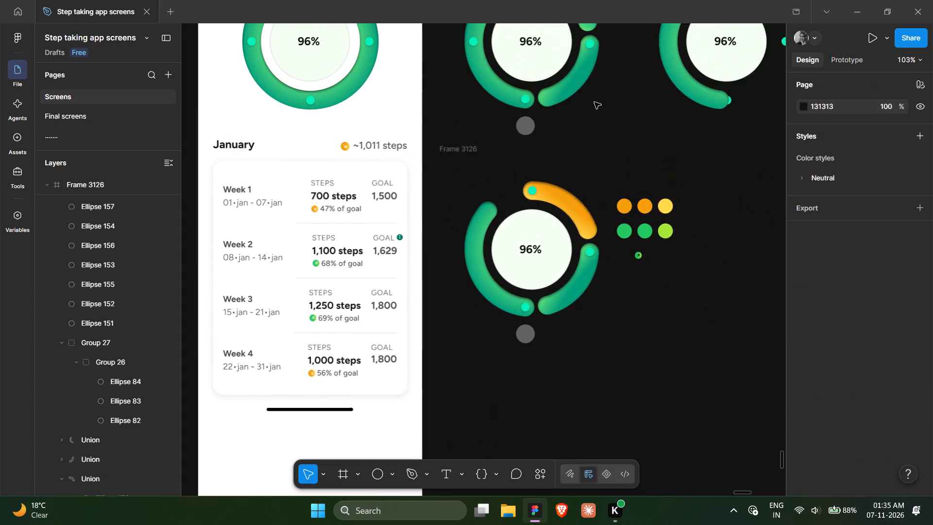
scroll(594, 102, "up", 1)
scroll(563, 229, "up", 1)
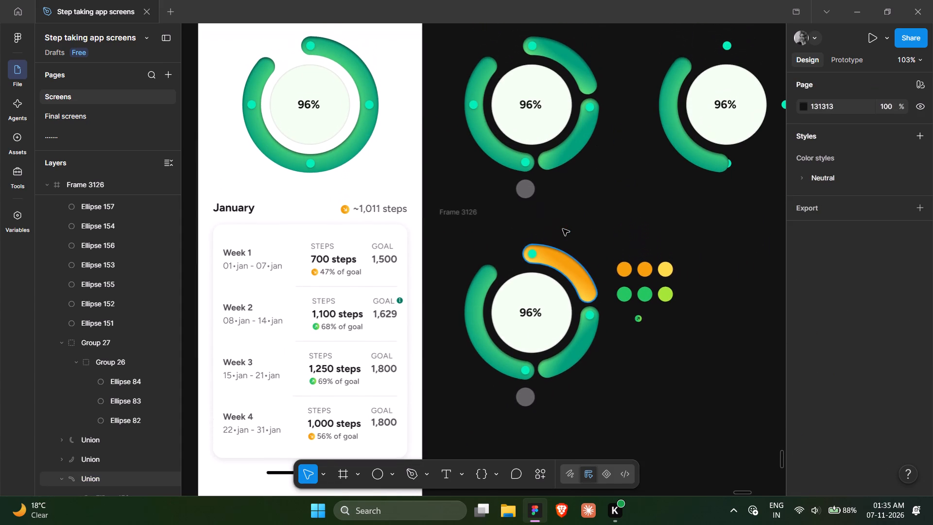
scroll(563, 229, "up", 1)
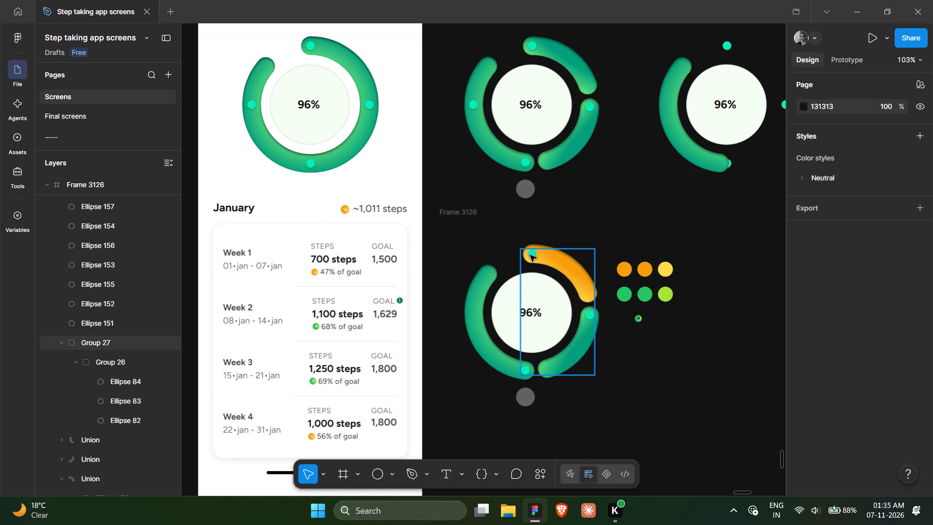
left_click(530, 255, "ctrl")
left_click(801, 426)
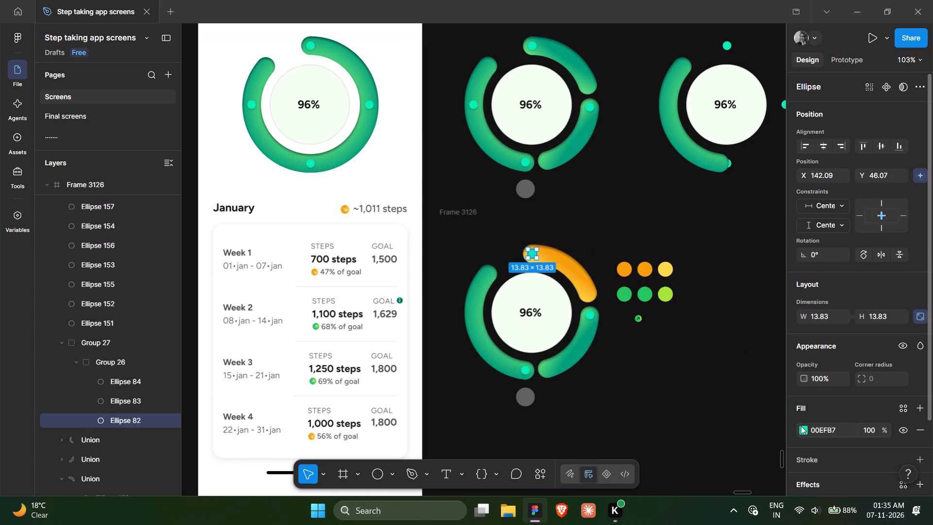
left_click_drag(719, 302, 584, 170)
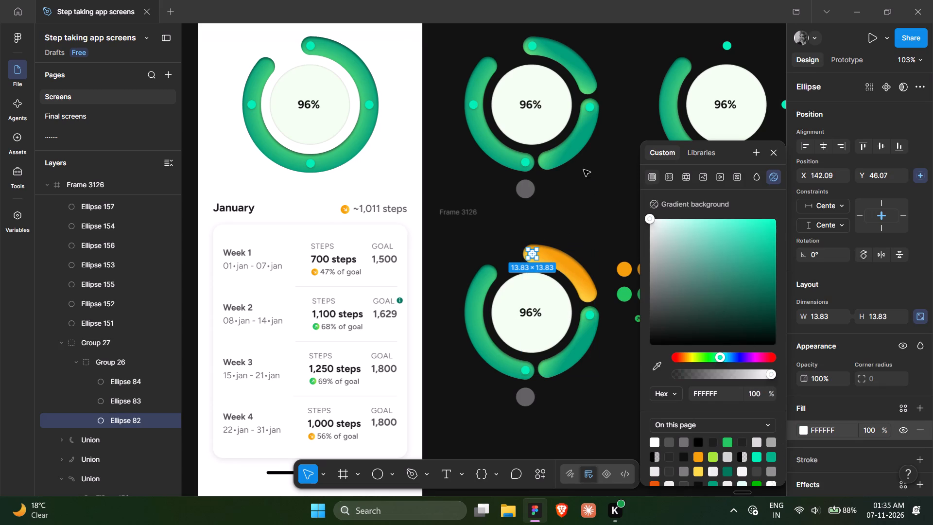
left_click(592, 217)
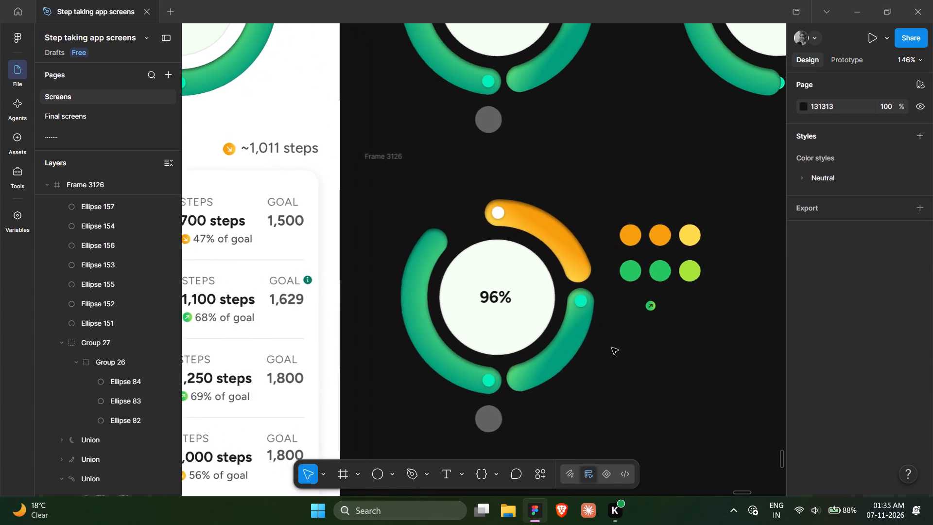
Set the 0% and 28% stops of the lower-right arc's radial gradient to the green swatch colour 22C55E.
scroll(612, 348, "down", 1)
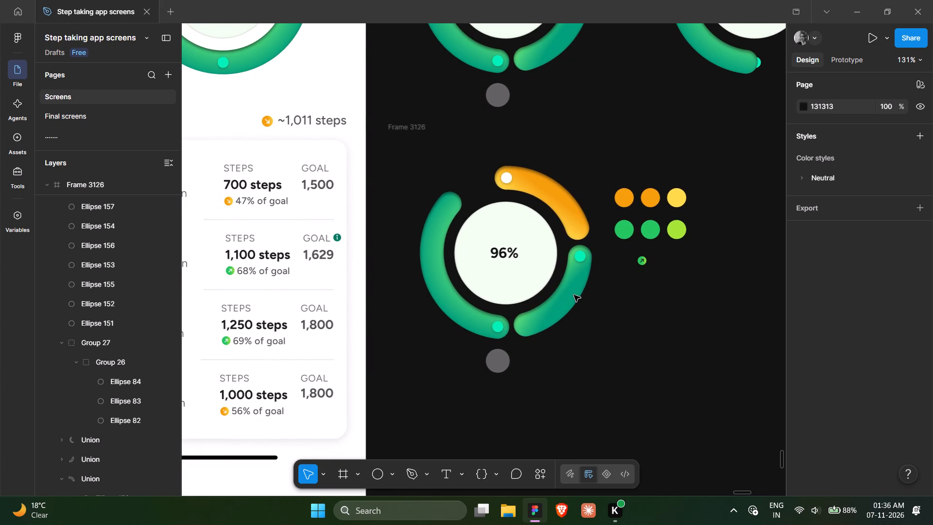
left_click(574, 295, "ctrl")
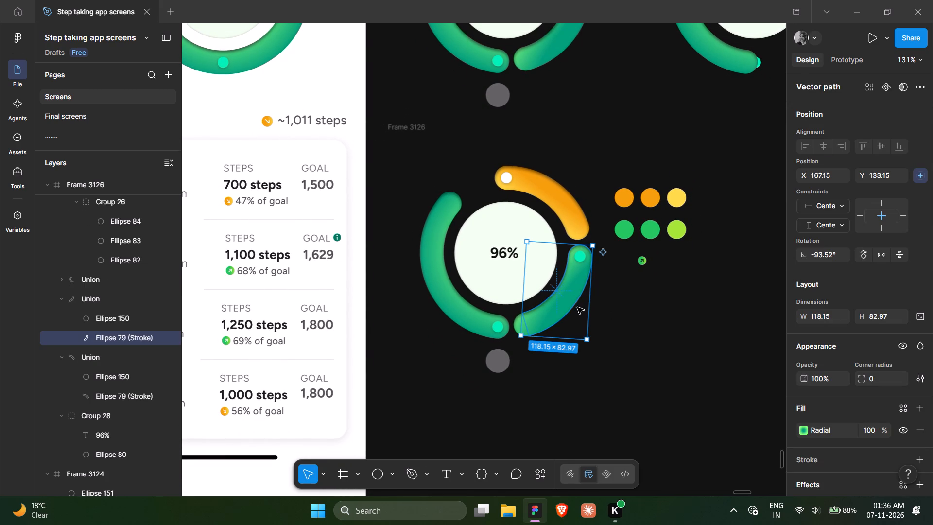
key("shift+Return")
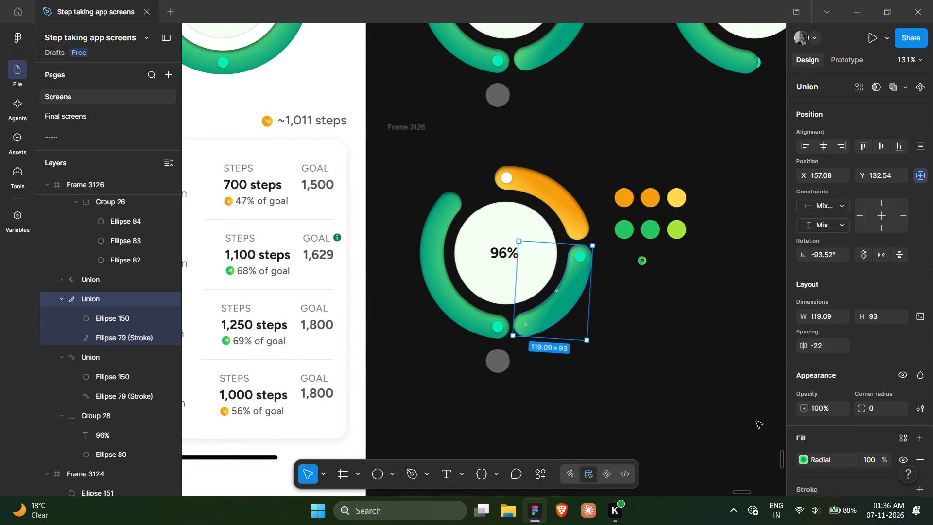
left_click(803, 460)
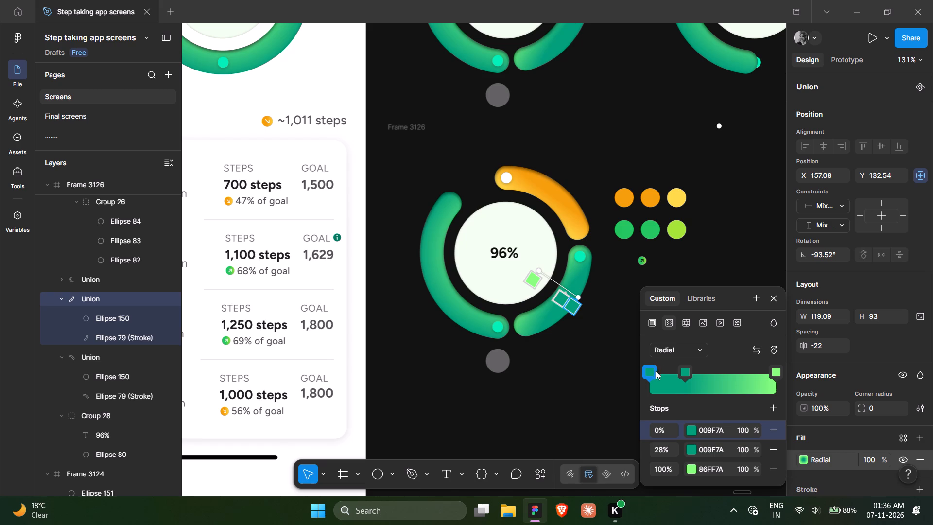
key("i")
left_click(648, 369)
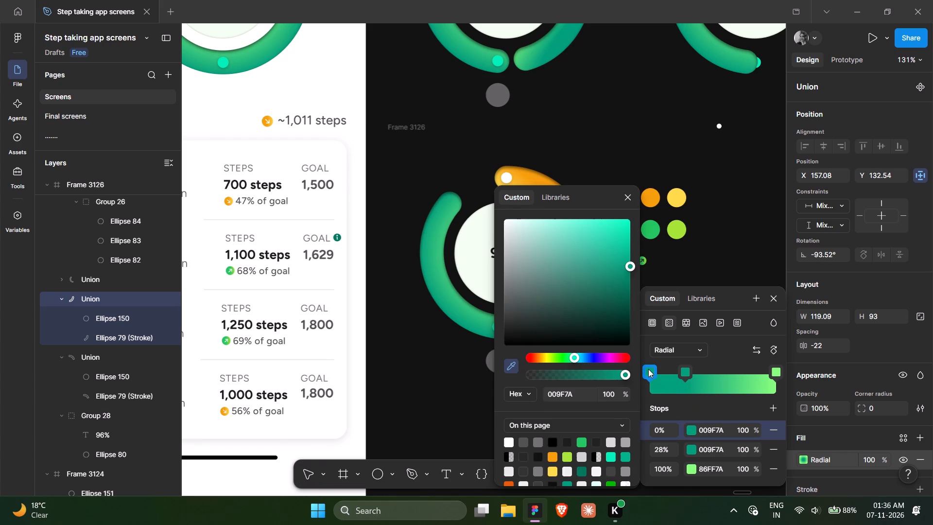
left_click(628, 198)
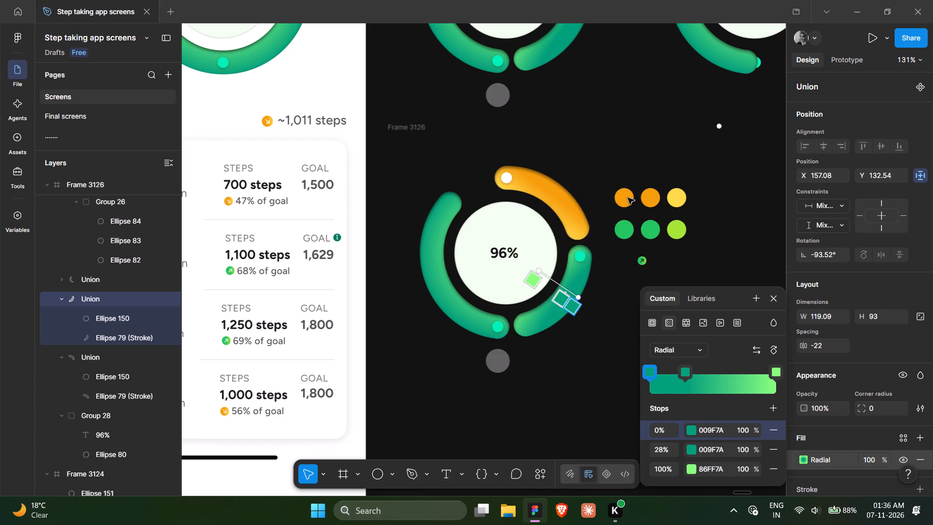
key("i")
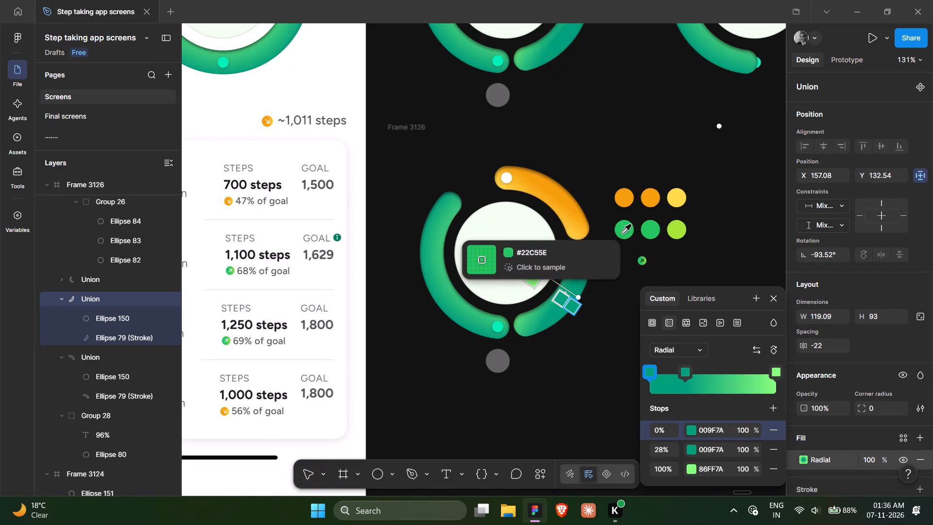
left_click(621, 228)
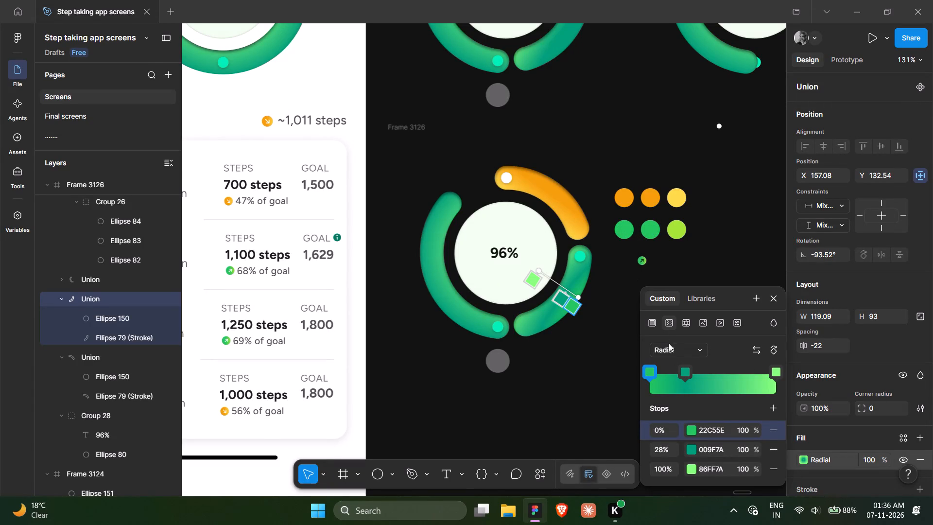
left_click(685, 371)
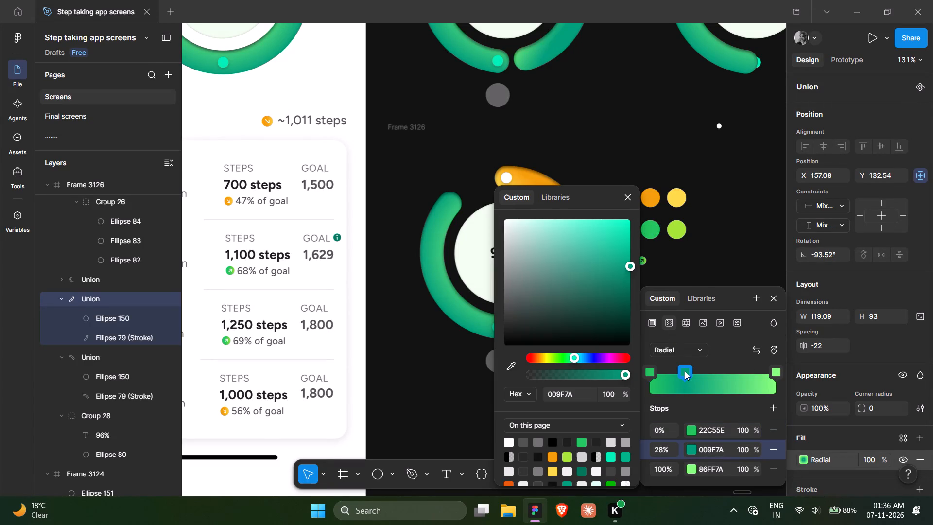
key("i")
left_click(650, 228)
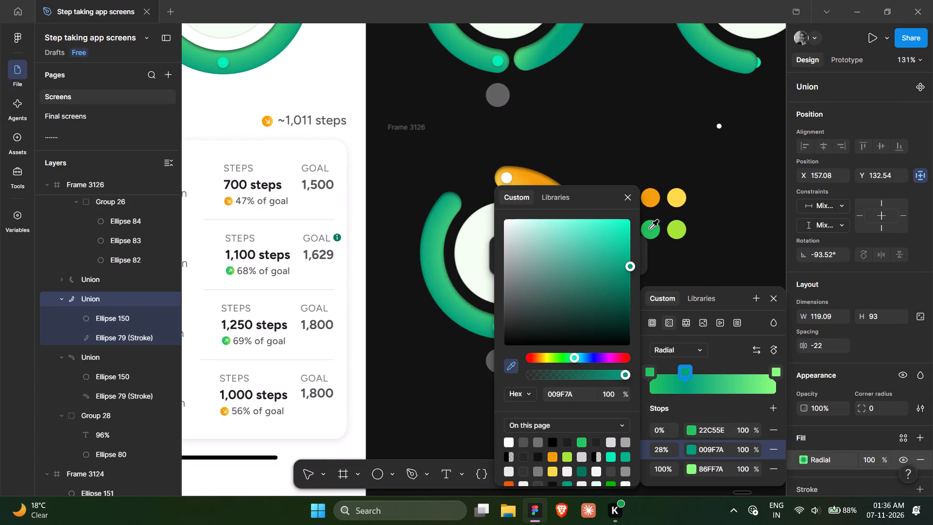
left_click(623, 193)
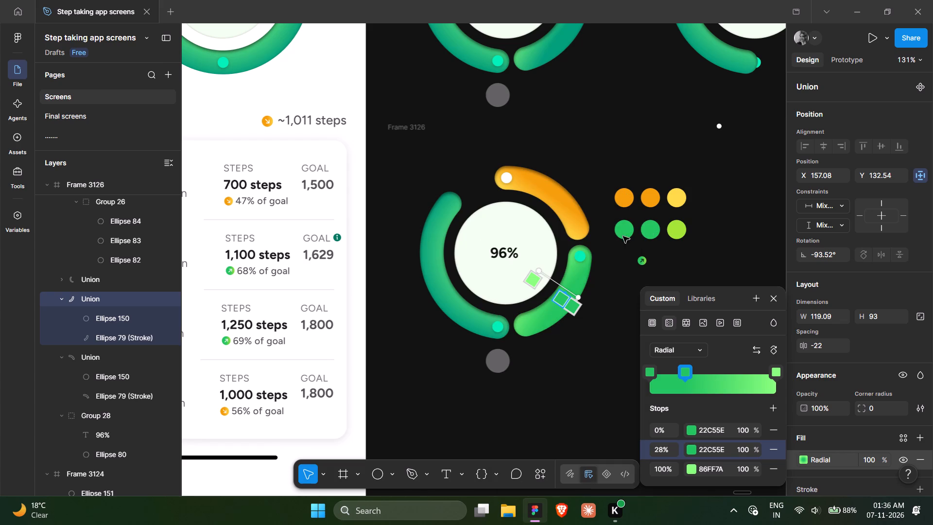
Set the 100% stop of the lower-right arc's radial gradient to the lime swatch colour A3E635.
left_click(780, 367)
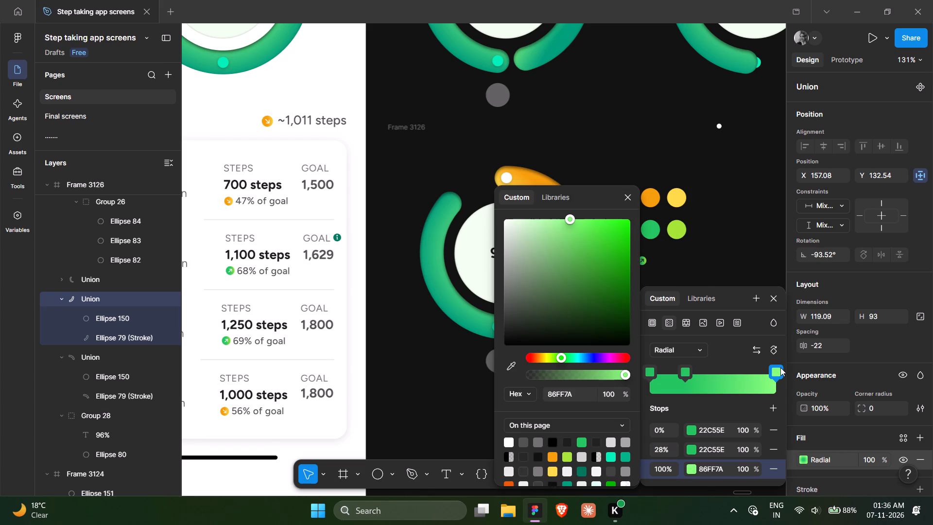
key("i")
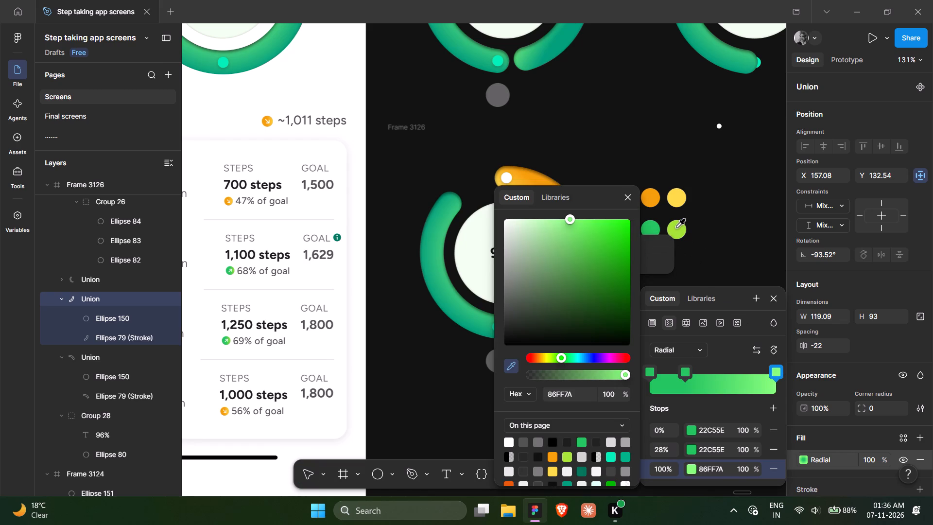
left_click(676, 227)
left_click(628, 198)
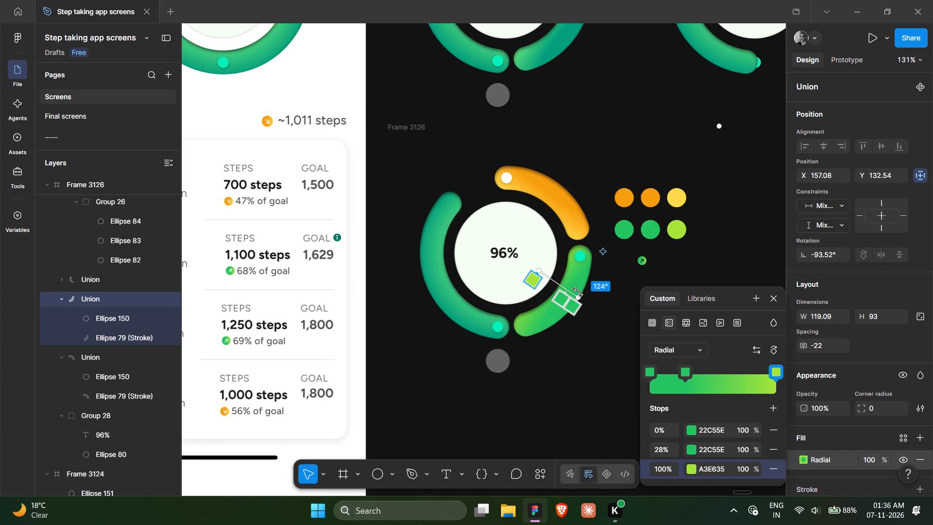
Shorten the lower-right arc's gradient to end just inside the white circle's edge, and move its middle stop to 27%.
scroll(573, 301, "left", 1)
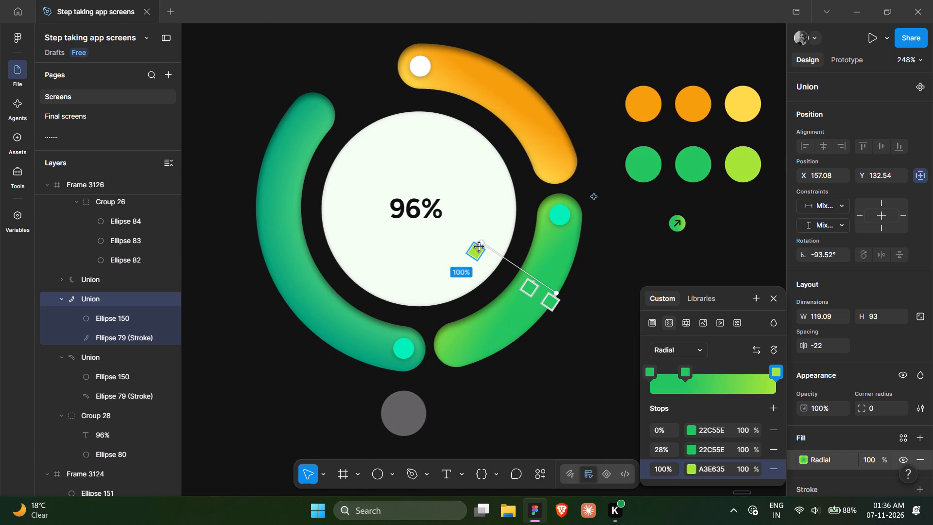
left_click_drag(480, 244, 504, 245)
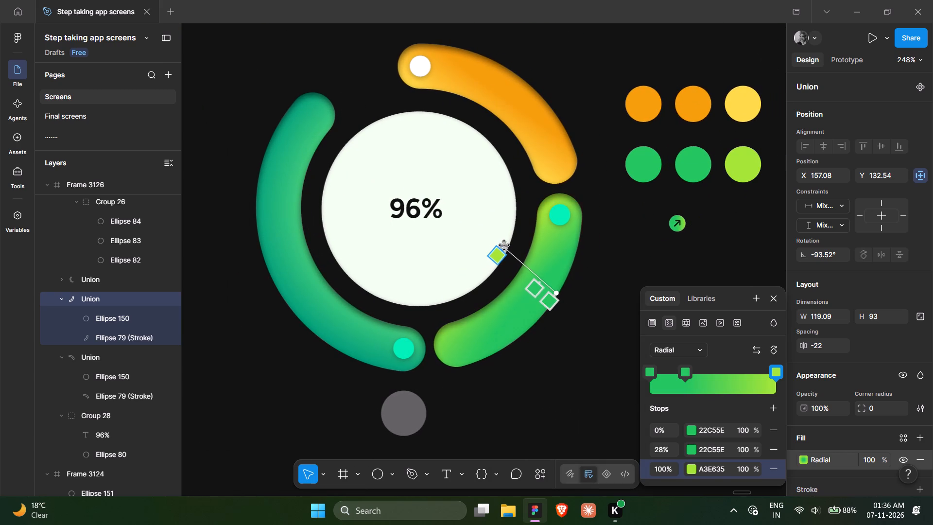
left_click_drag(504, 245, 500, 245)
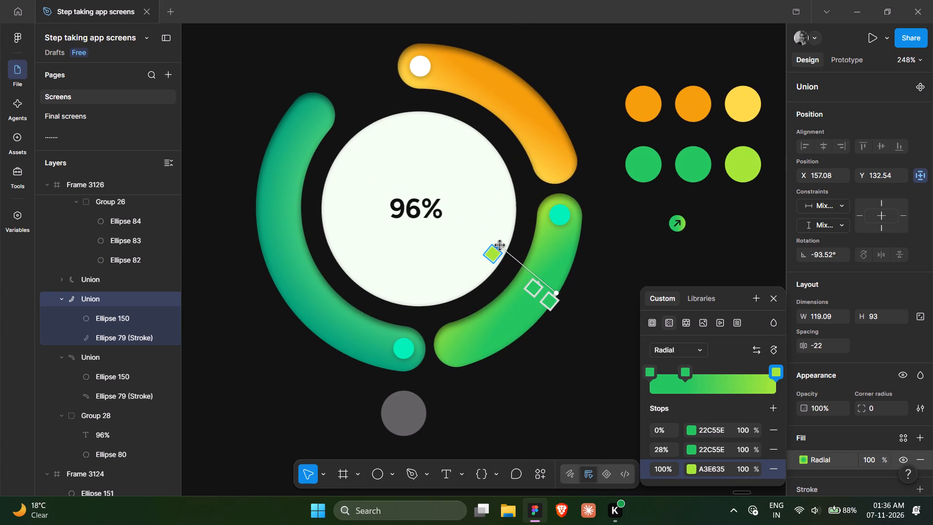
left_click_drag(500, 245, 498, 243)
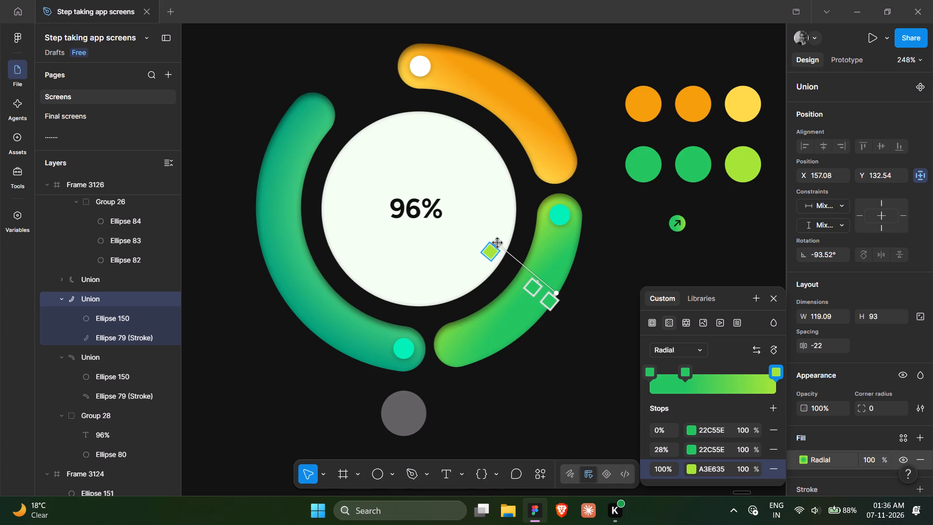
left_click(527, 282)
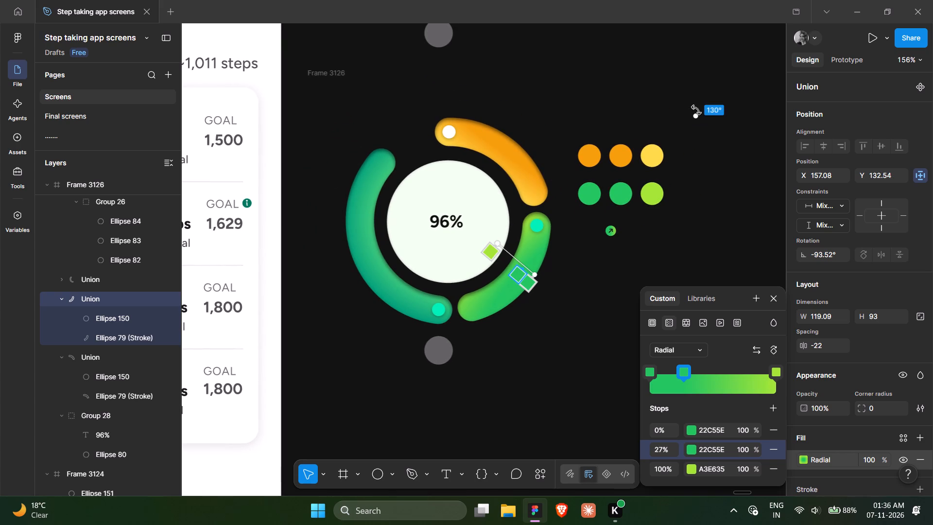
Widen the lower-right arc's radial gradient sideways, moving its width handle farther out beyond the colour swatches.
left_click_drag(696, 117, 745, 46)
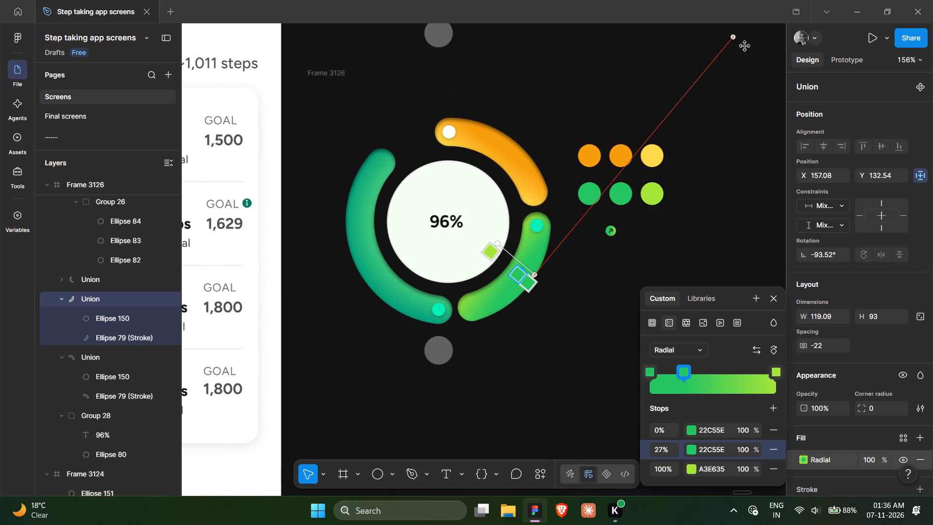
left_click_drag(745, 46, 678, 206)
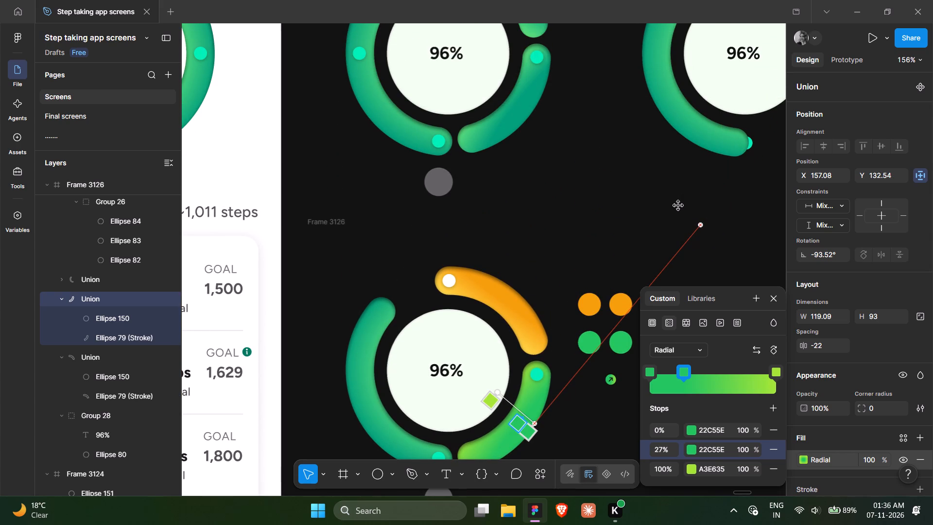
left_click_drag(678, 206, 690, 194)
Move the lower-right arc gradient's middle 22C55E stop to 20% and its A3E635 end stop to 98%.
scroll(690, 194, "down", 2)
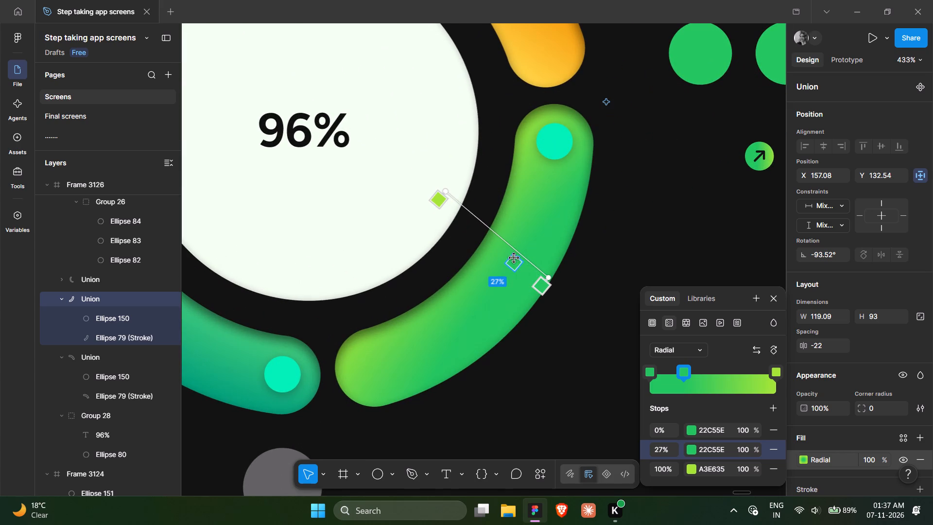
left_click(518, 263)
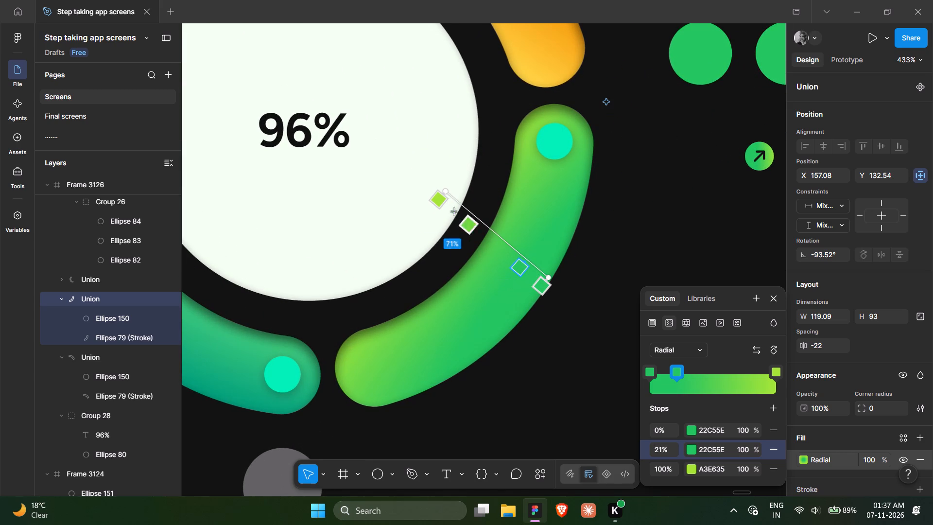
left_click_drag(441, 194, 489, 234)
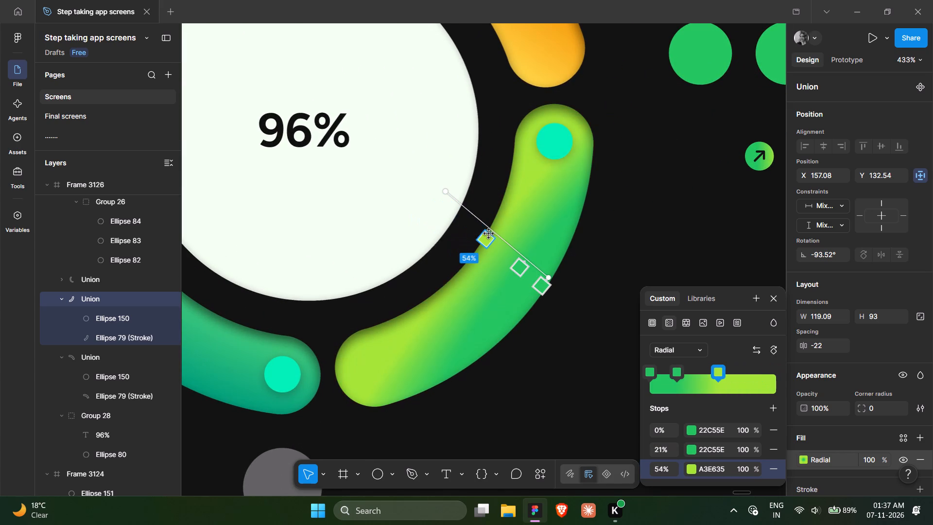
left_click_drag(489, 234, 483, 228)
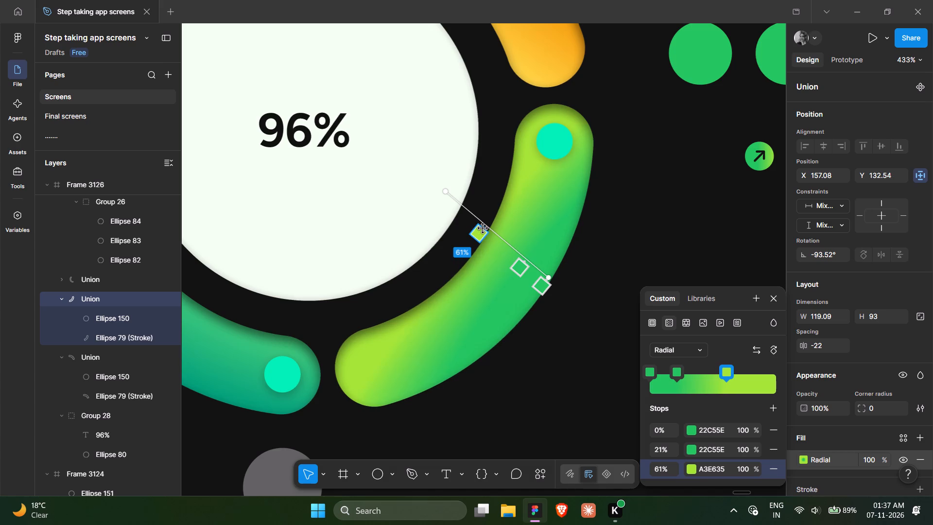
left_click_drag(483, 228, 454, 210)
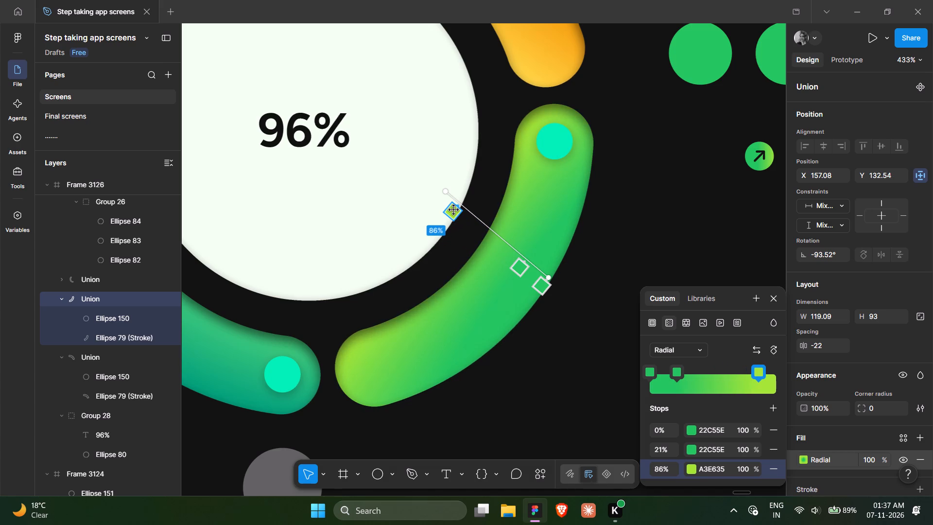
left_click_drag(454, 210, 441, 203)
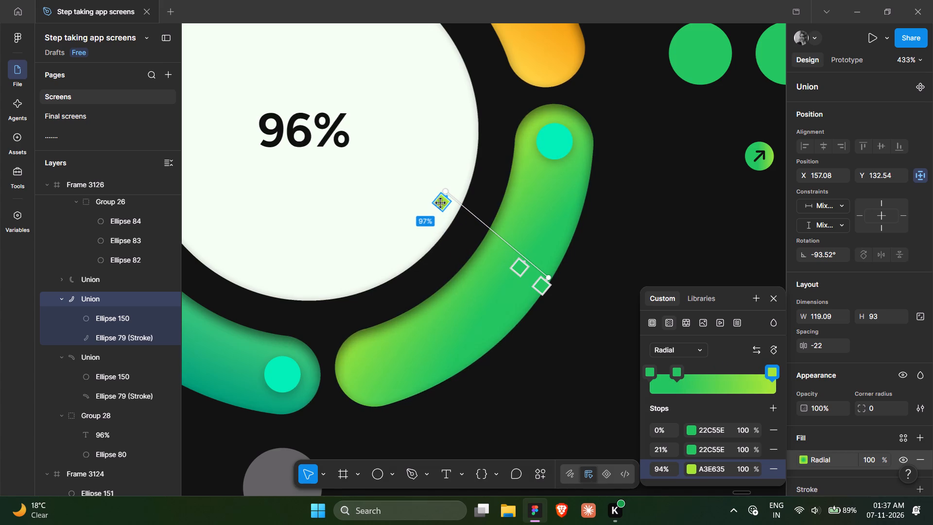
left_click_drag(441, 203, 440, 203)
left_click(518, 267)
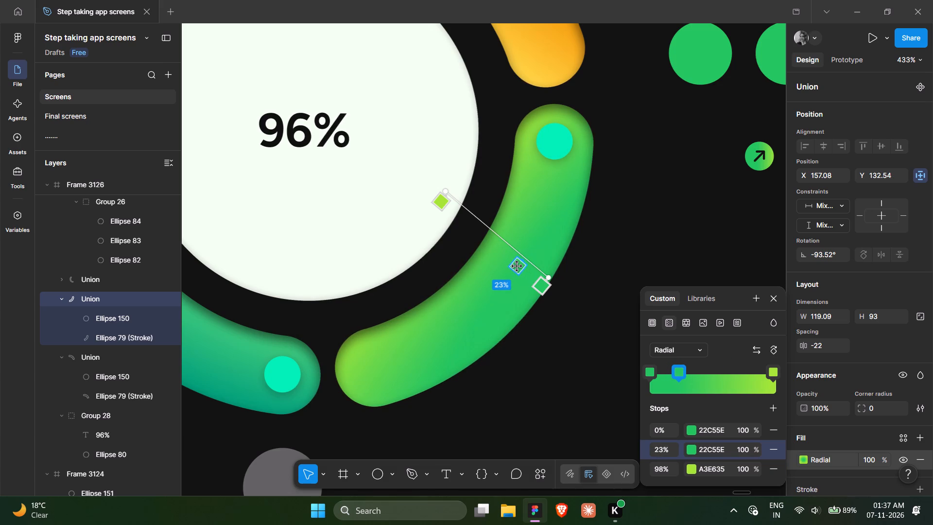
double_click(615, 225)
Set the fill of the turquoise dot at the start of the green lower-right arc to FFFFFF.
scroll(615, 225, "up", 1)
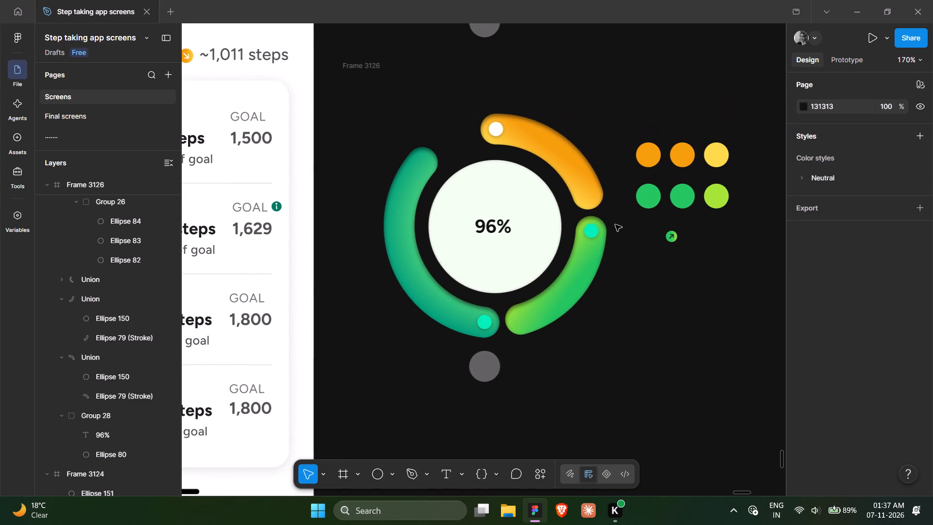
left_click(586, 229, "ctrl")
left_click(804, 430)
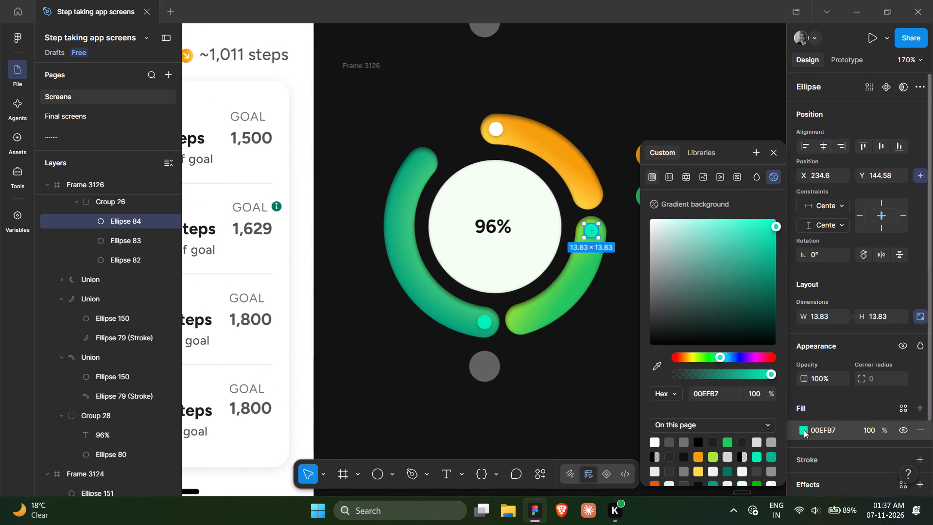
left_click_drag(716, 254, 619, 152)
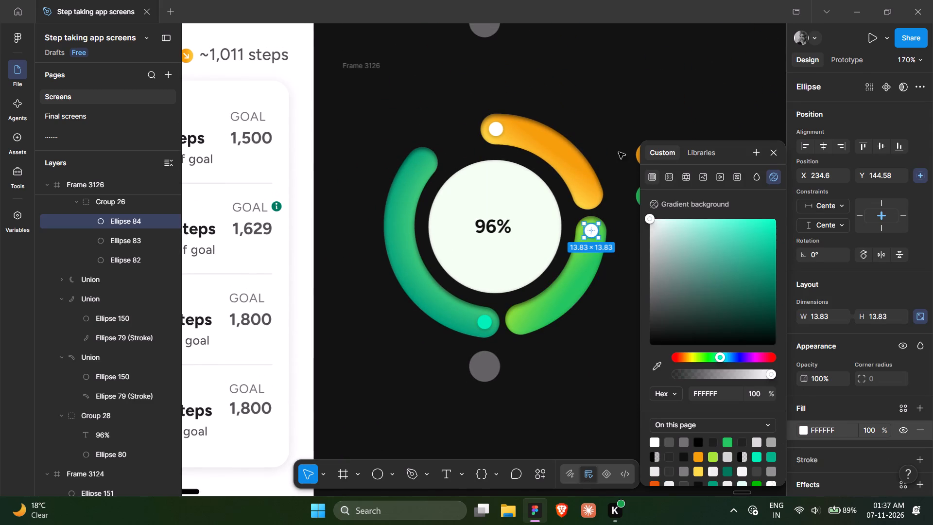
left_click(616, 293)
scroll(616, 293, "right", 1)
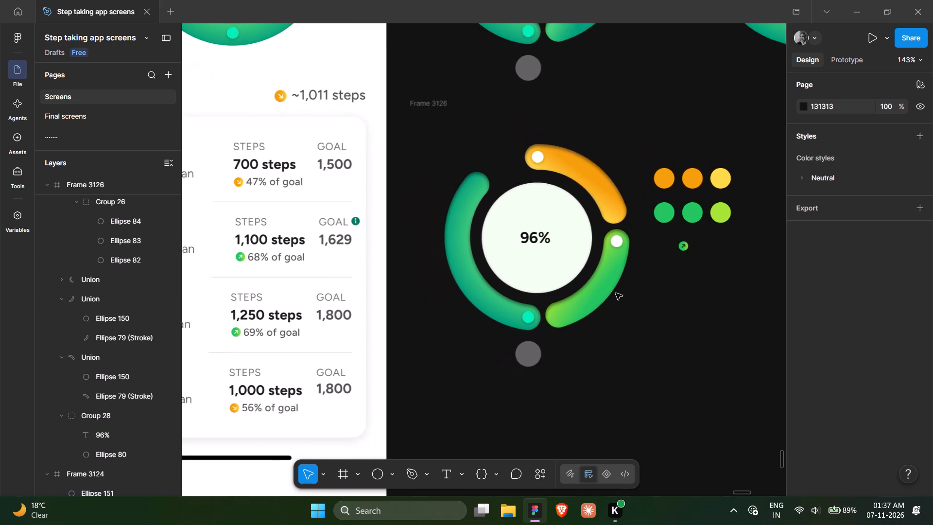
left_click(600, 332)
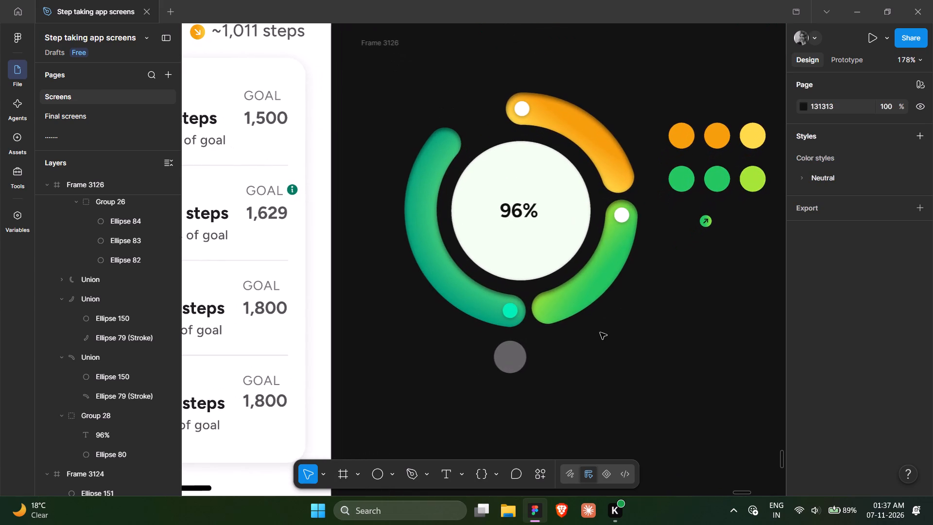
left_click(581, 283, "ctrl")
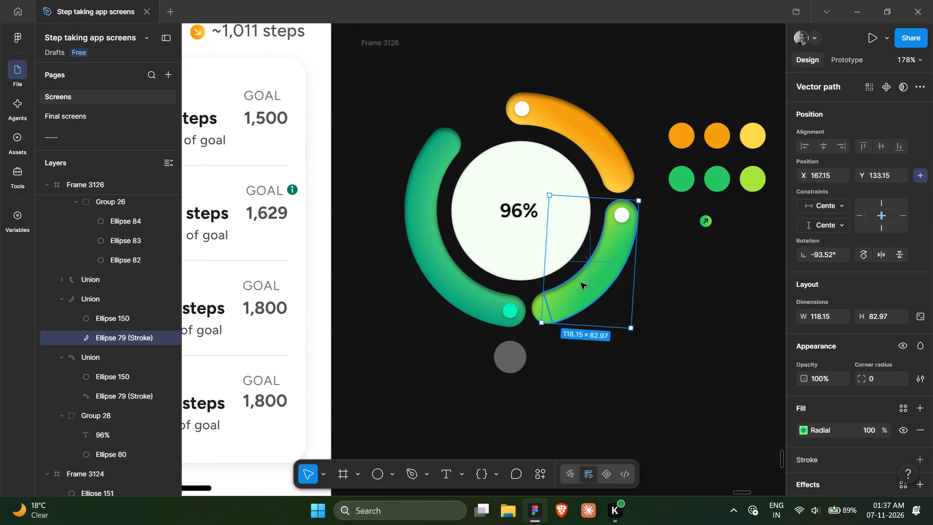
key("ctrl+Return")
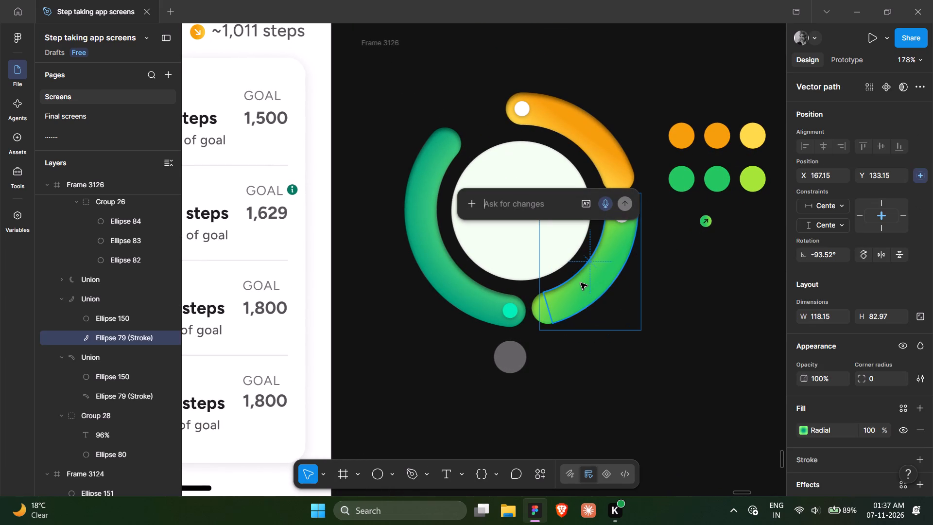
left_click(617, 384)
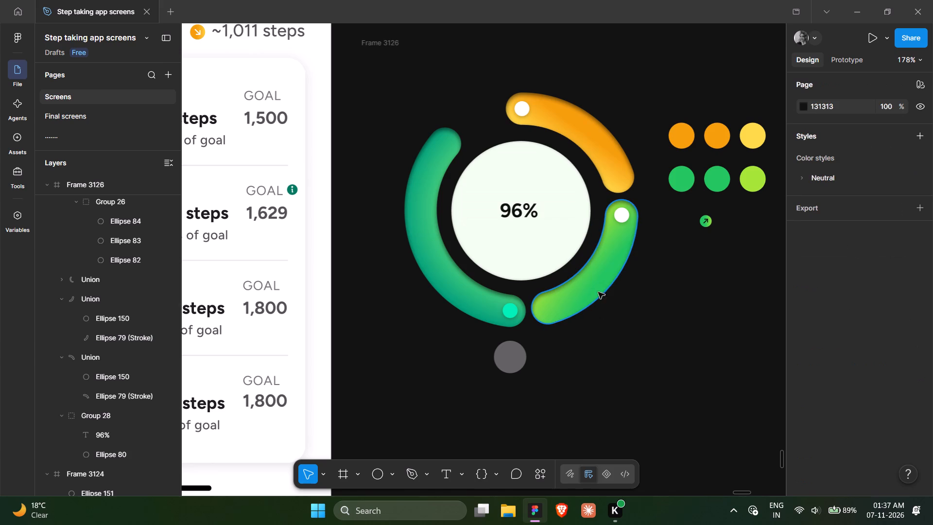
Copy the properties of the green lower-right arc and paste them onto the teal left arc.
left_click(596, 281)
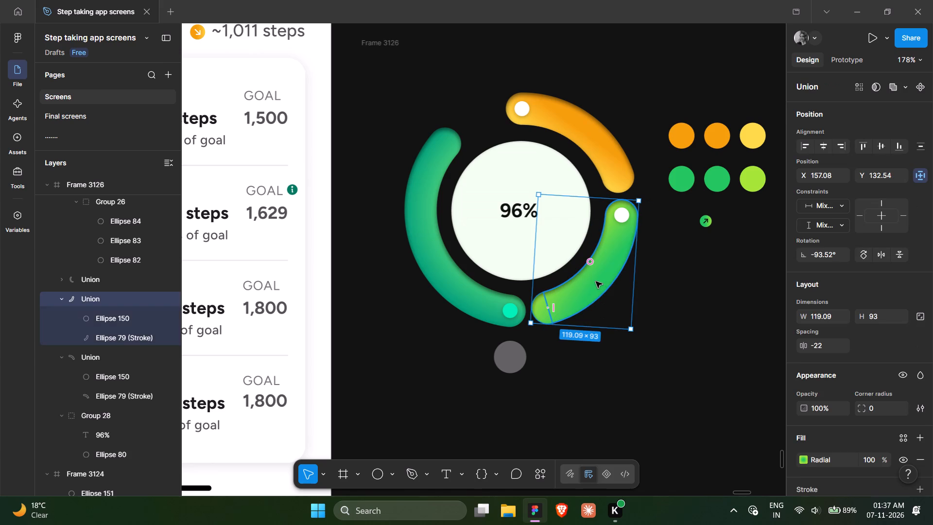
key("ctrl+alt+c")
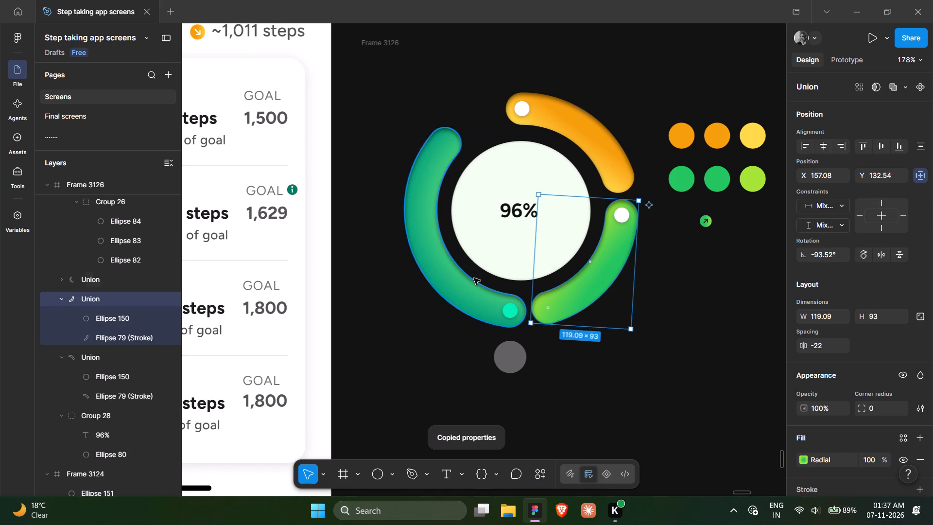
left_click(452, 280)
key("ctrl+alt+v")
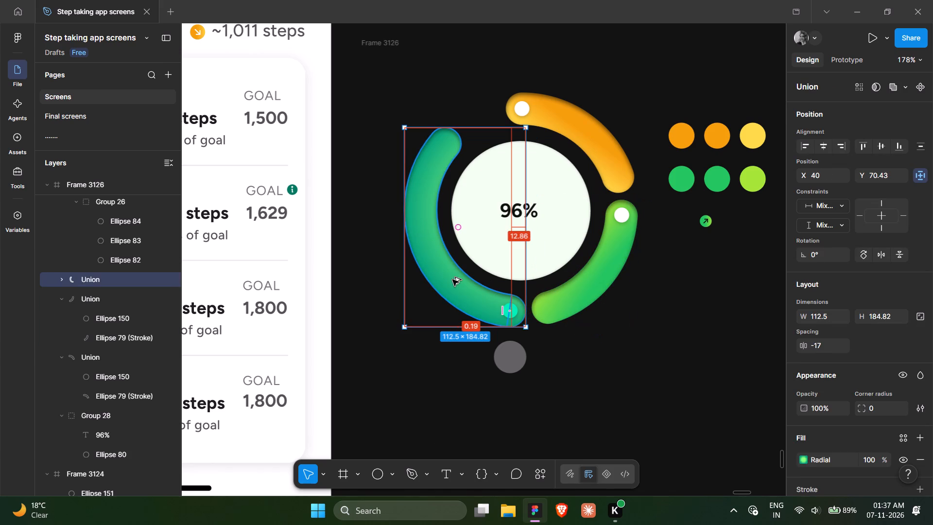
left_click(630, 383)
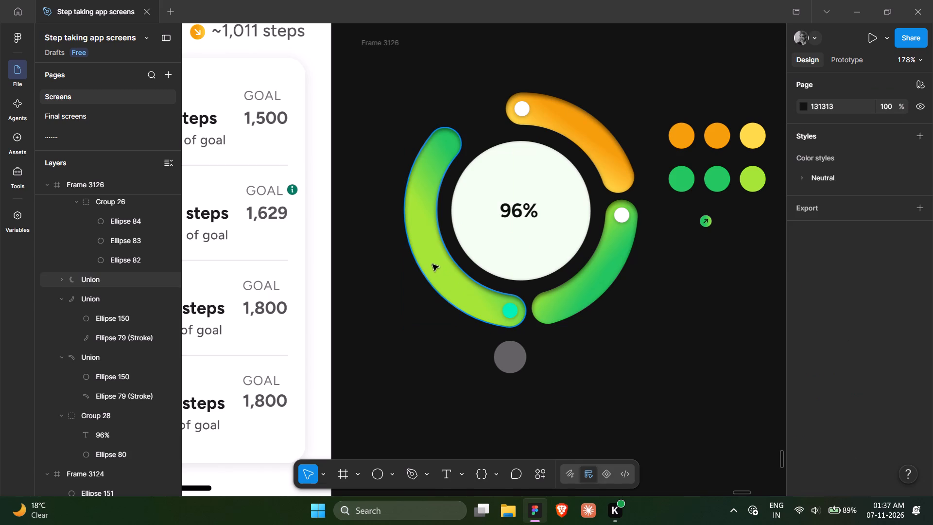
Move the left arc's radial gradient centre onto the lower-left stretch of the arc.
left_click(432, 264)
left_click(801, 460)
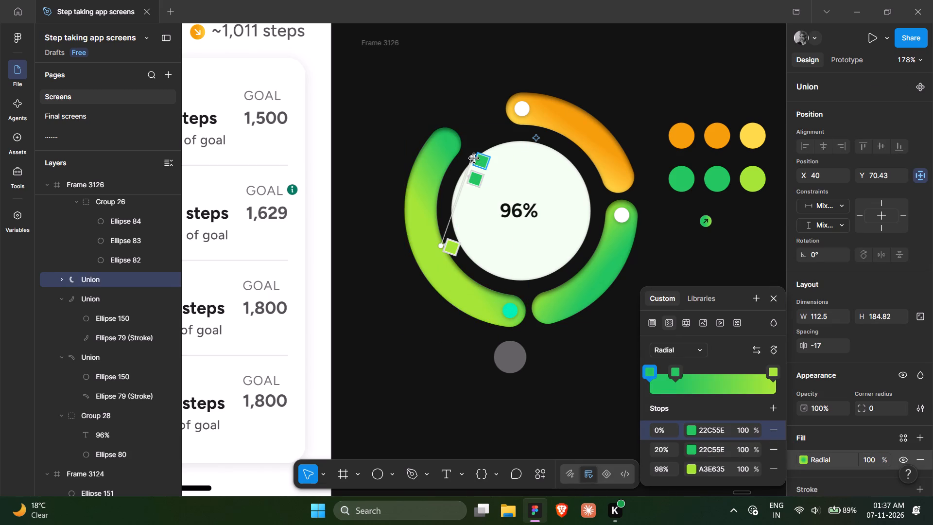
left_click_drag(474, 158, 419, 247)
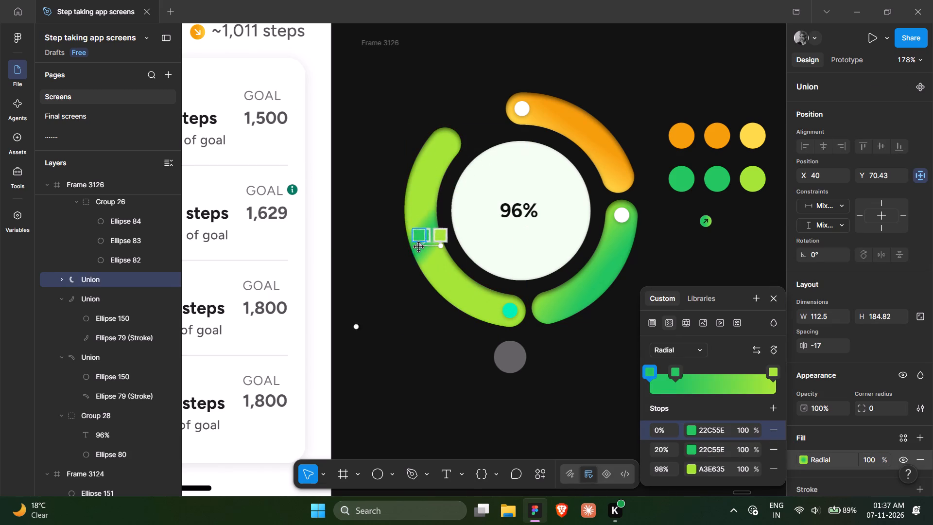
left_click_drag(419, 247, 421, 262)
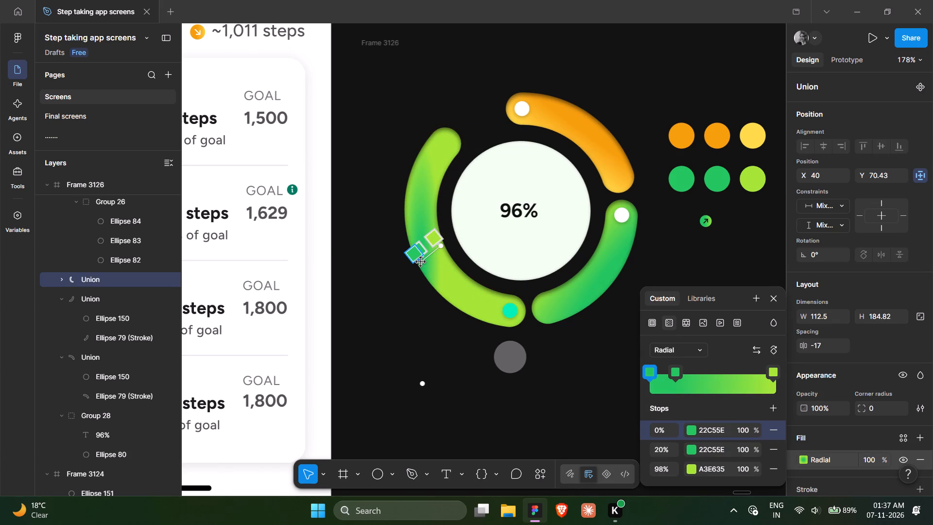
left_click_drag(421, 262, 420, 262)
Lengthen the left arc's radial gradient so it ends inside the white circle, below and left of the 96% text.
left_click_drag(441, 246, 464, 233)
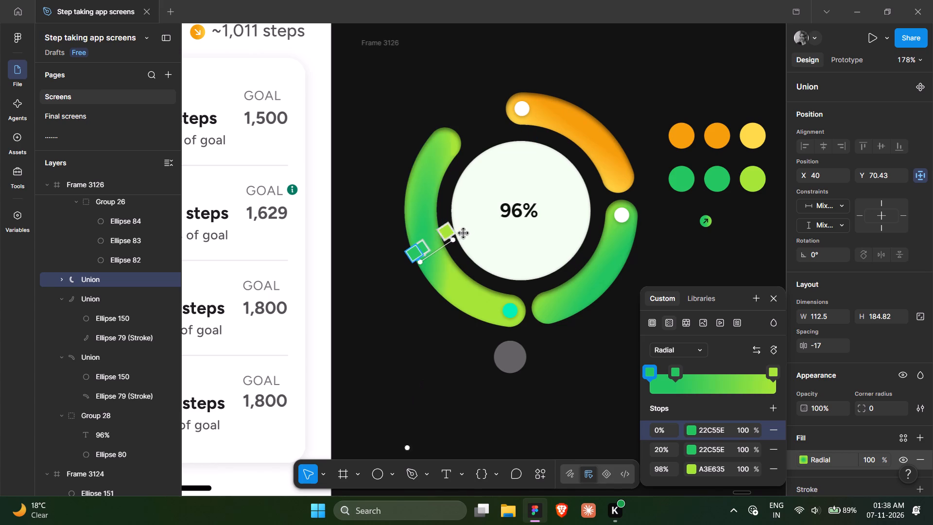
left_click_drag(464, 233, 449, 240)
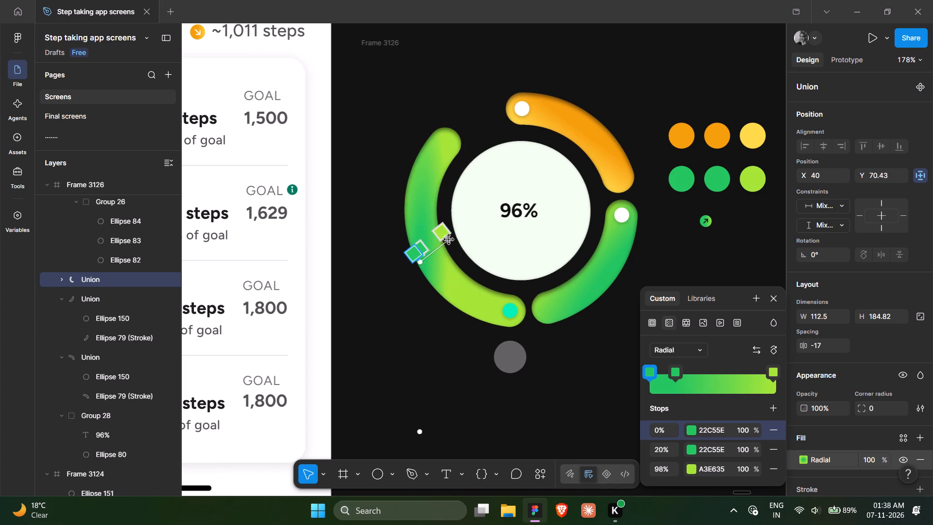
left_click_drag(449, 240, 480, 234)
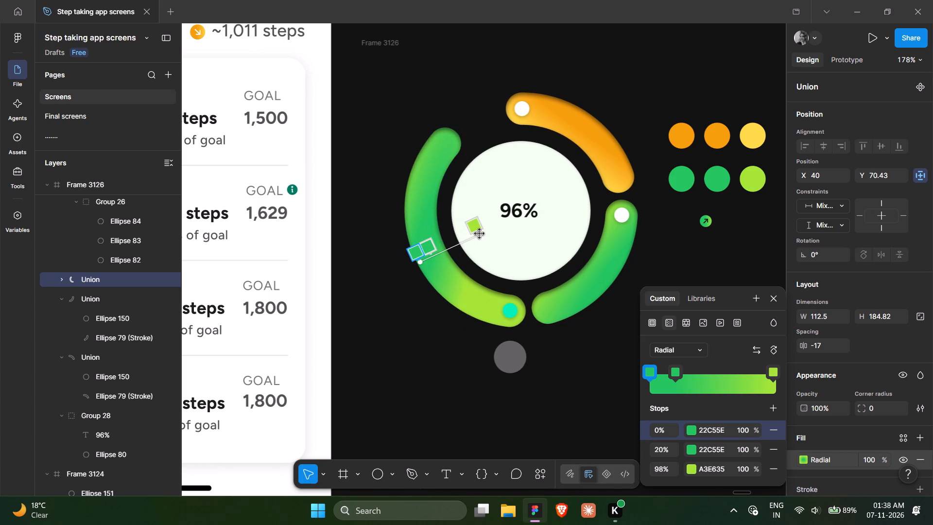
left_click_drag(480, 234, 490, 237)
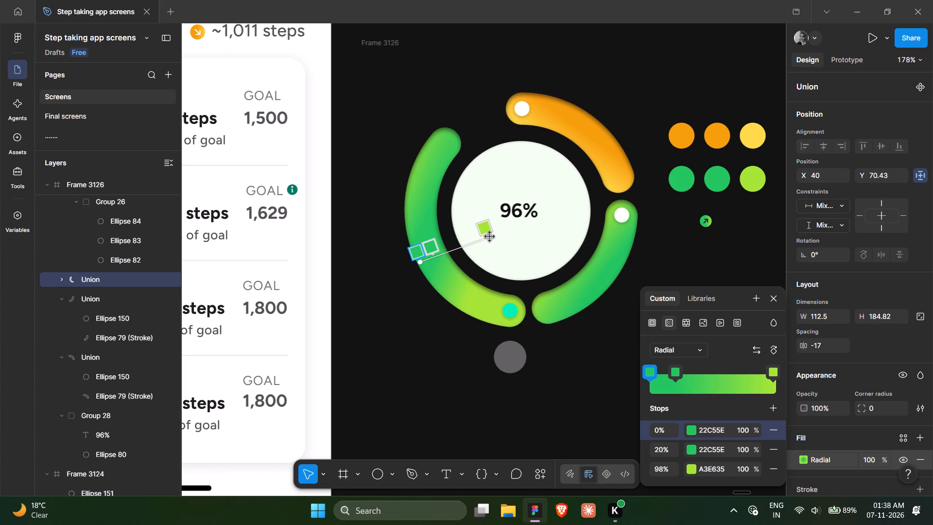
left_click_drag(490, 237, 489, 235)
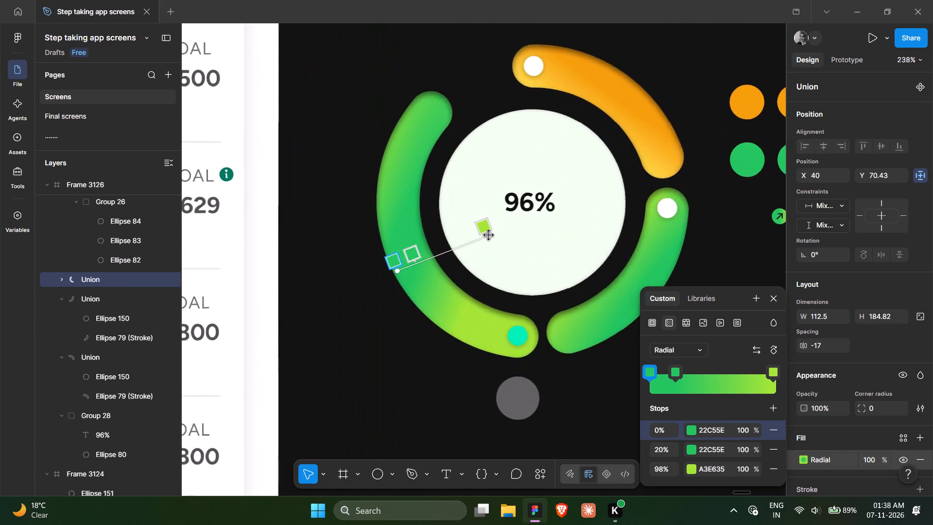
left_click(489, 235)
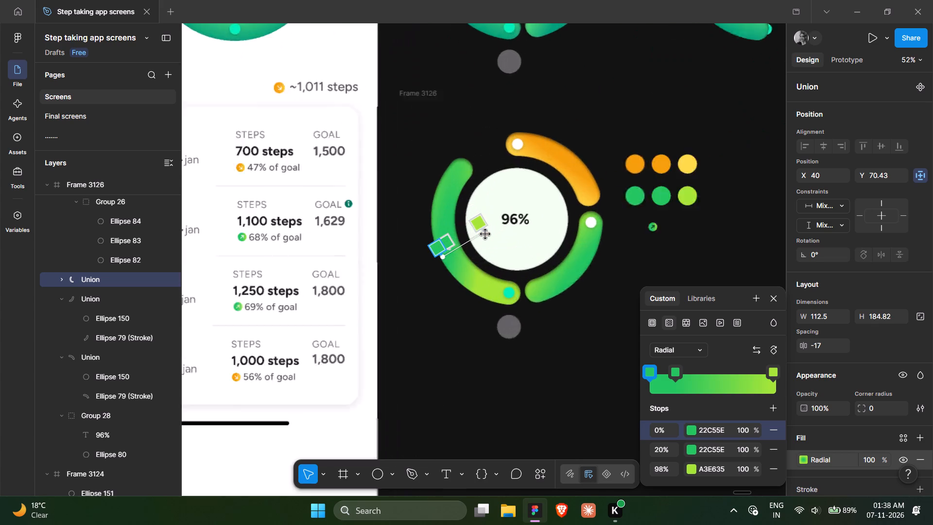
Widen the left arc's radial gradient by moving its width handle far below the ring, and slightly readjust its end point inside the white circle.
scroll(485, 234, "down", 2)
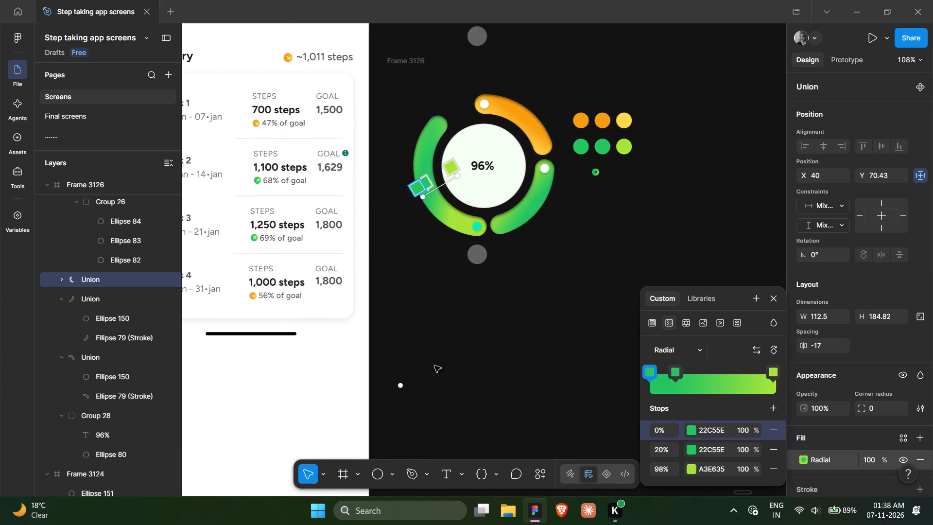
left_click_drag(399, 385, 433, 357)
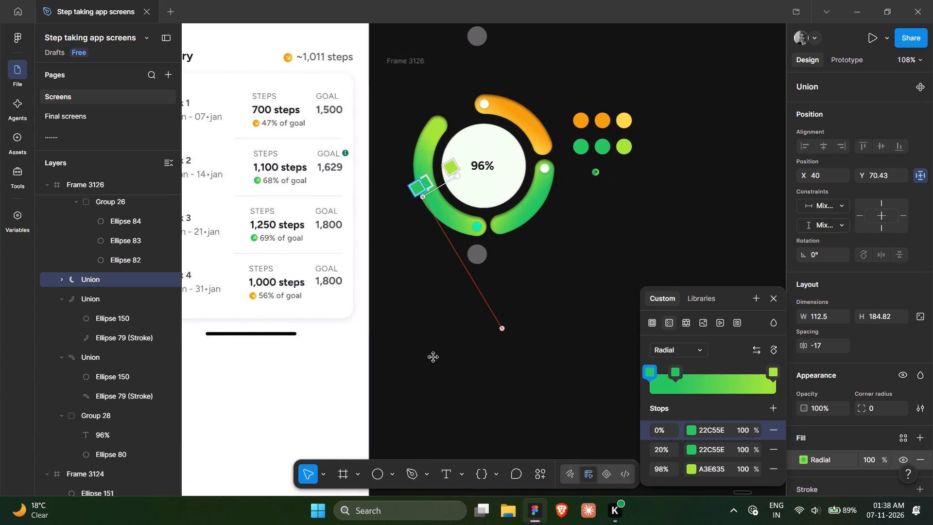
left_click_drag(433, 357, 482, 418)
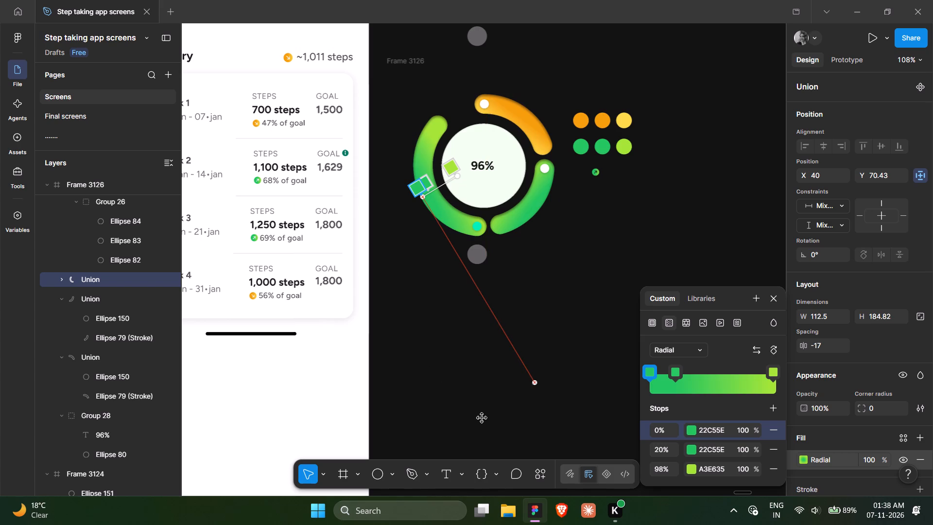
left_click_drag(482, 418, 529, 459)
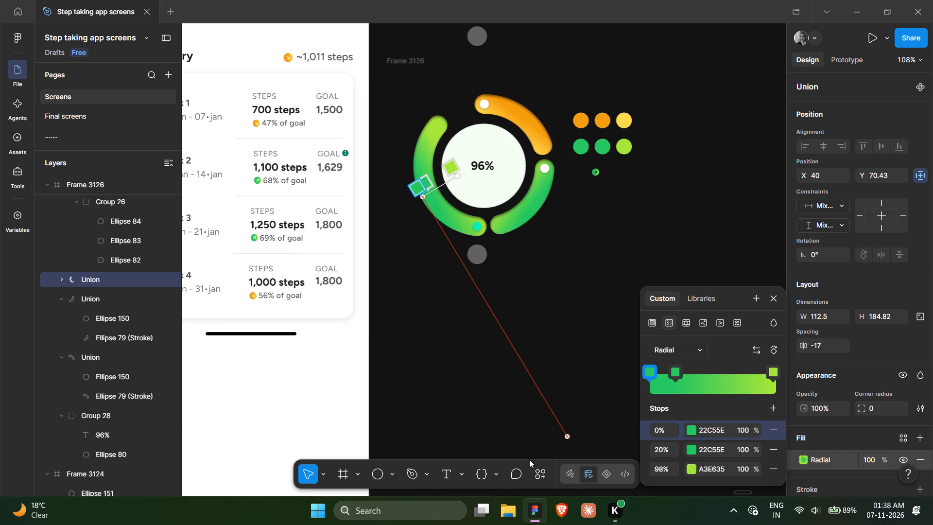
left_click_drag(529, 459, 545, 477)
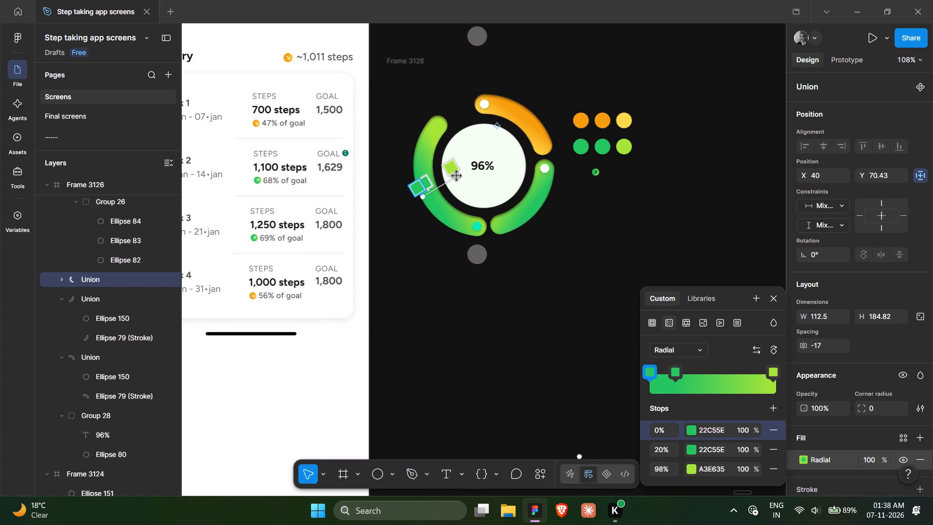
left_click_drag(457, 176, 461, 179)
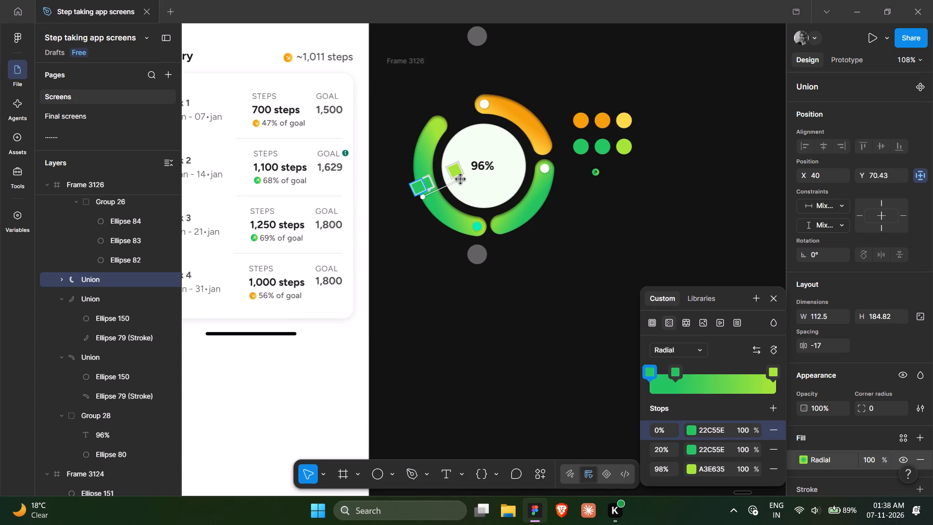
left_click_drag(461, 179, 460, 183)
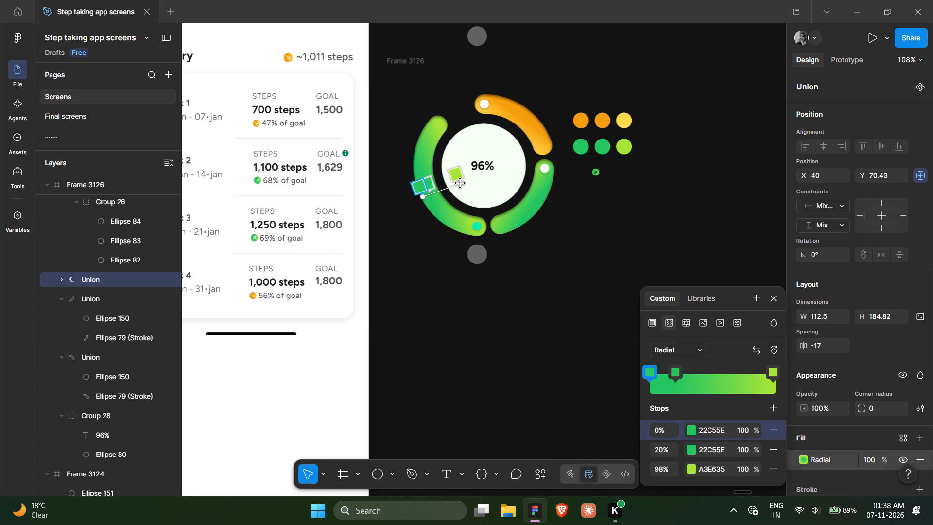
left_click_drag(460, 183, 460, 184)
scroll(460, 184, "down", 2)
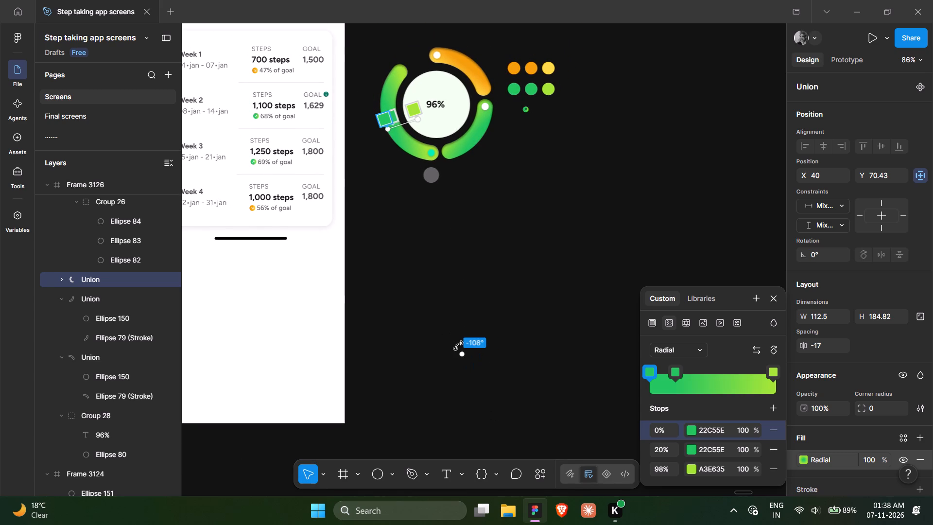
left_click_drag(460, 352, 485, 395)
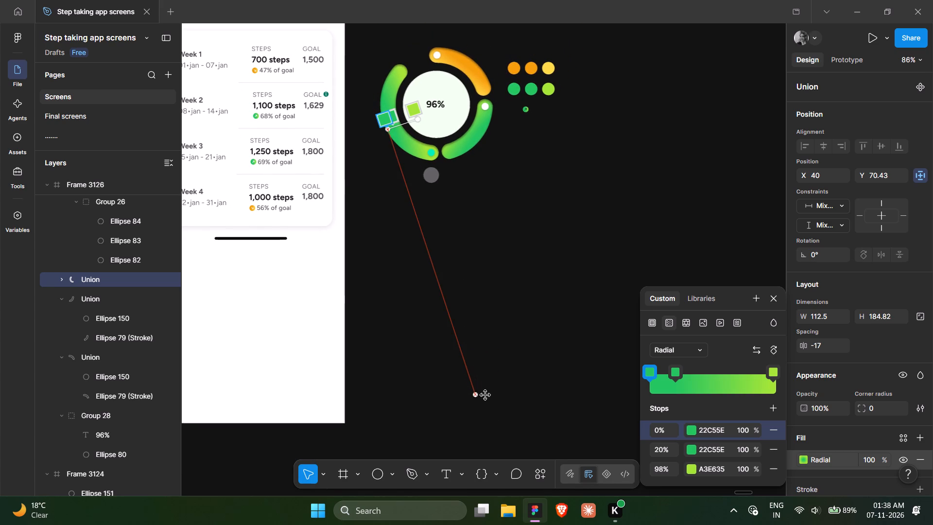
left_click_drag(485, 395, 500, 425)
Move the middle 22C55E stop of the left arc's gradient to 46%.
scroll(397, 106, "up", 1)
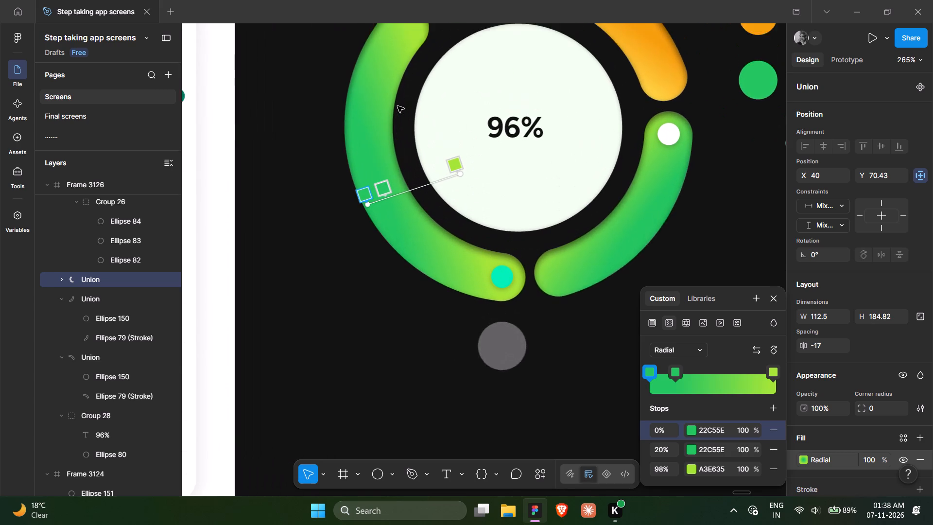
scroll(397, 106, "up", 1)
left_click_drag(387, 243, 408, 237)
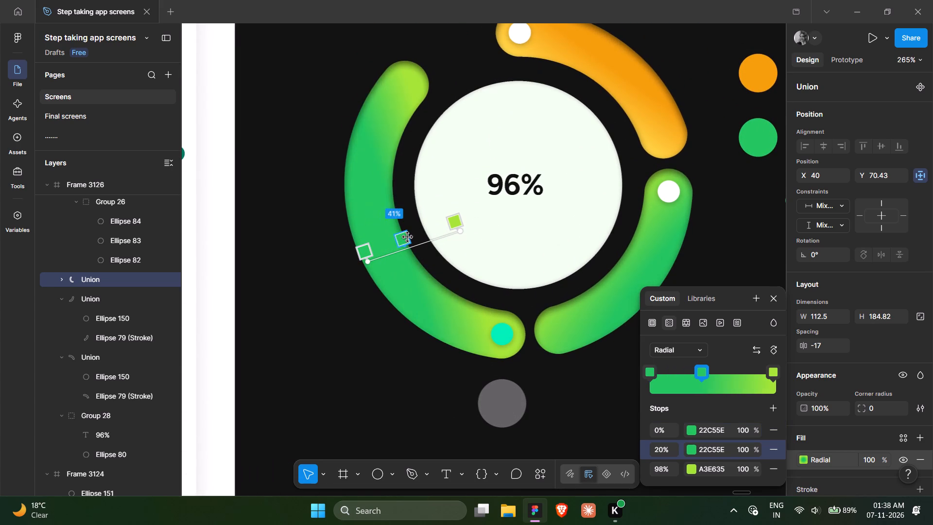
left_click_drag(408, 237, 424, 232)
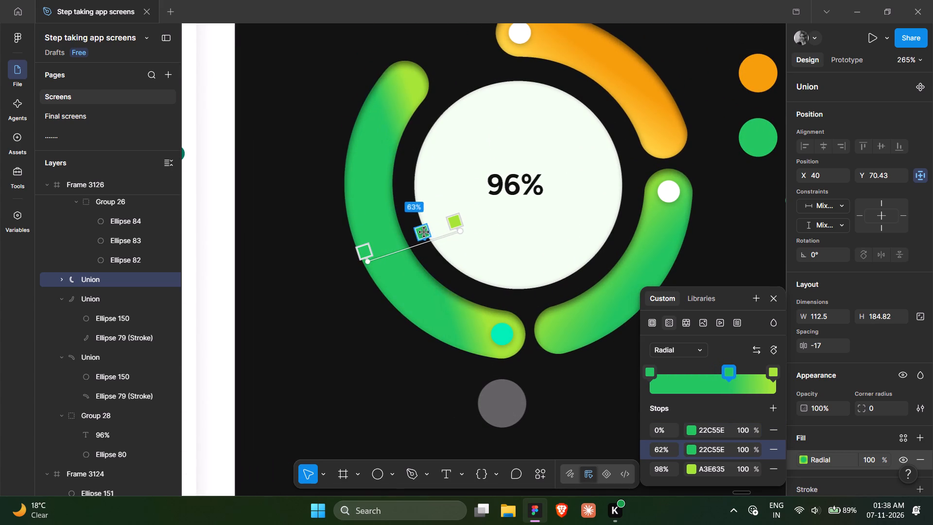
left_click_drag(424, 232, 407, 238)
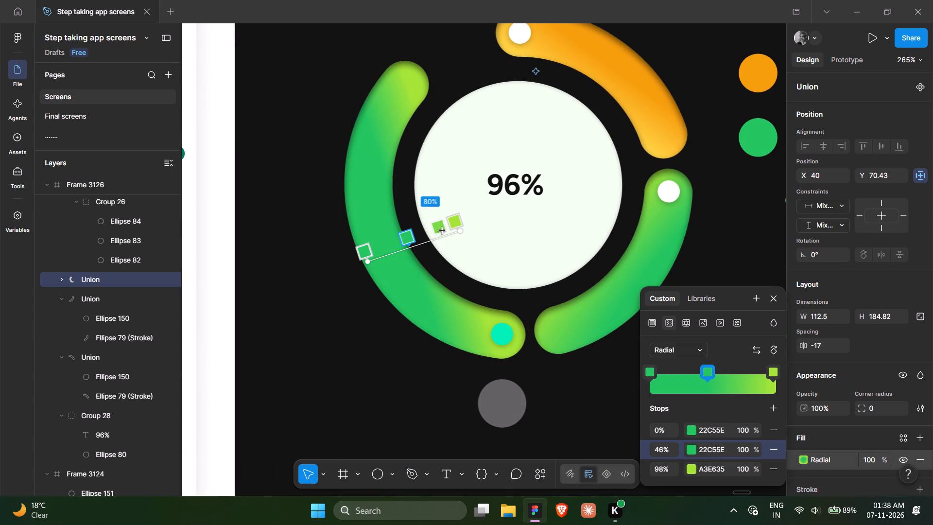
Extend the left arc's gradient end point deeper into the white circle, just below the start of the 96% text.
left_click_drag(460, 231, 471, 234)
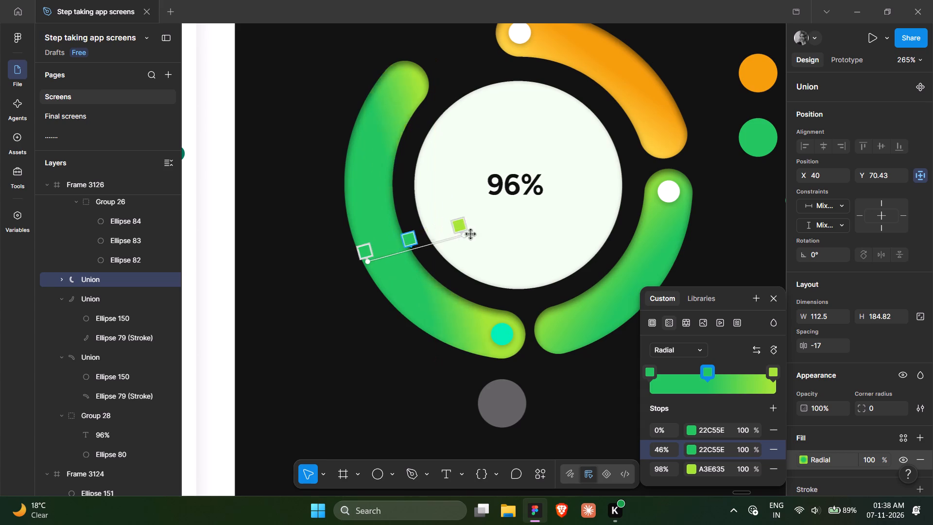
left_click_drag(471, 234, 491, 232)
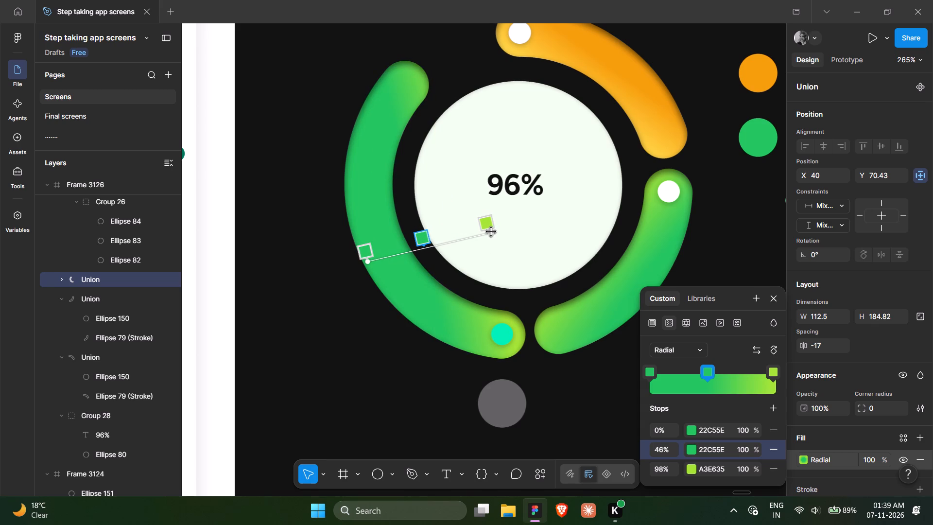
left_click_drag(491, 232, 491, 232)
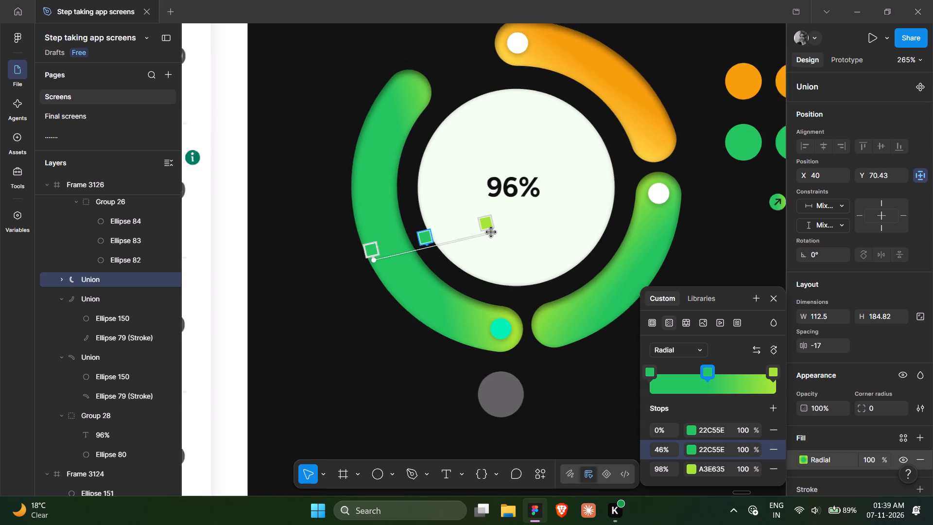
Readjust the middle 22C55E stop of the left arc's radial gradient to 52%.
left_click_drag(447, 235, 466, 231)
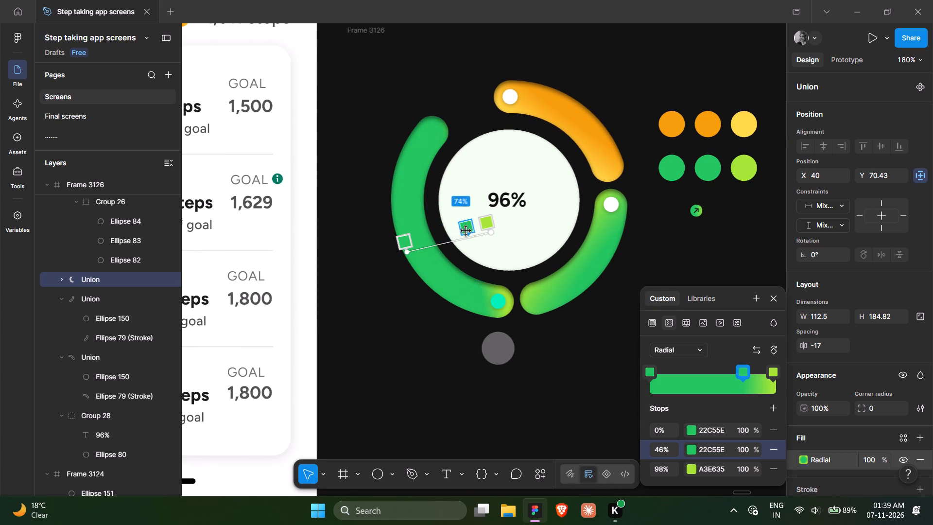
left_click_drag(466, 231, 446, 240)
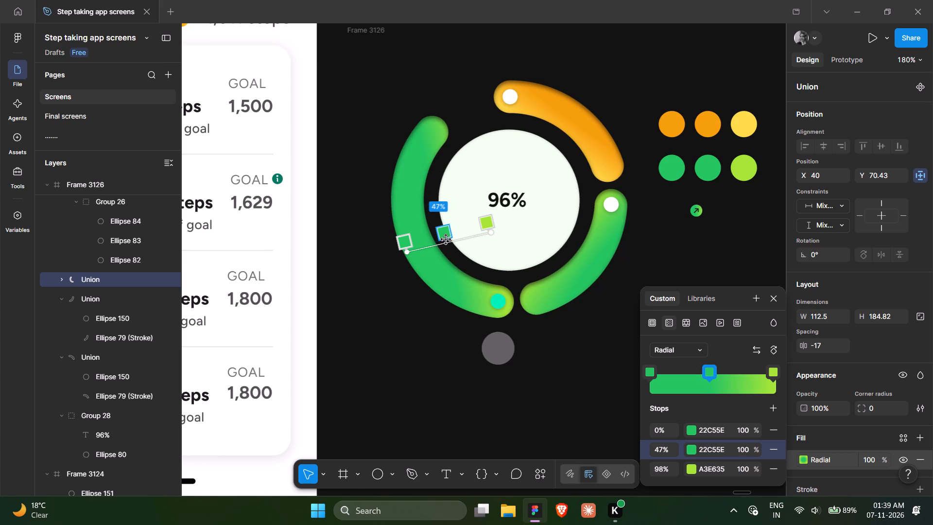
left_click_drag(446, 240, 408, 248)
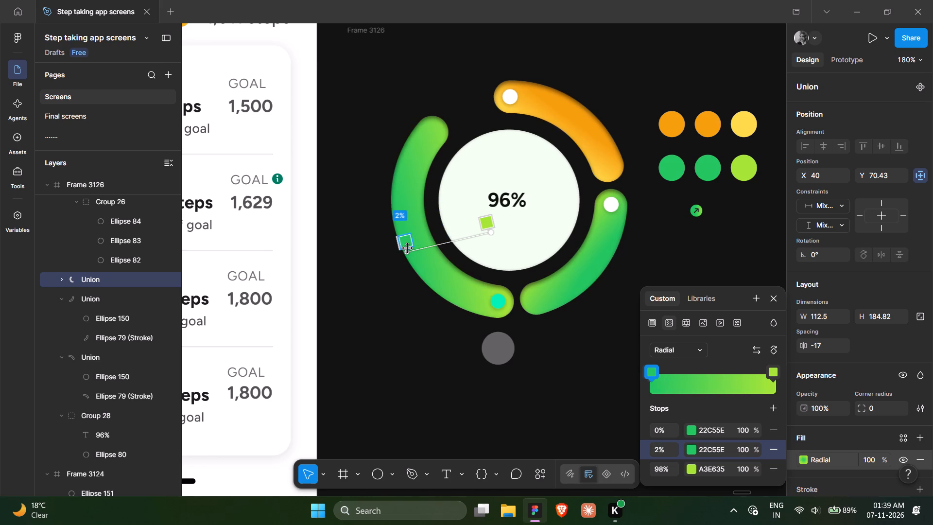
left_click_drag(408, 248, 450, 242)
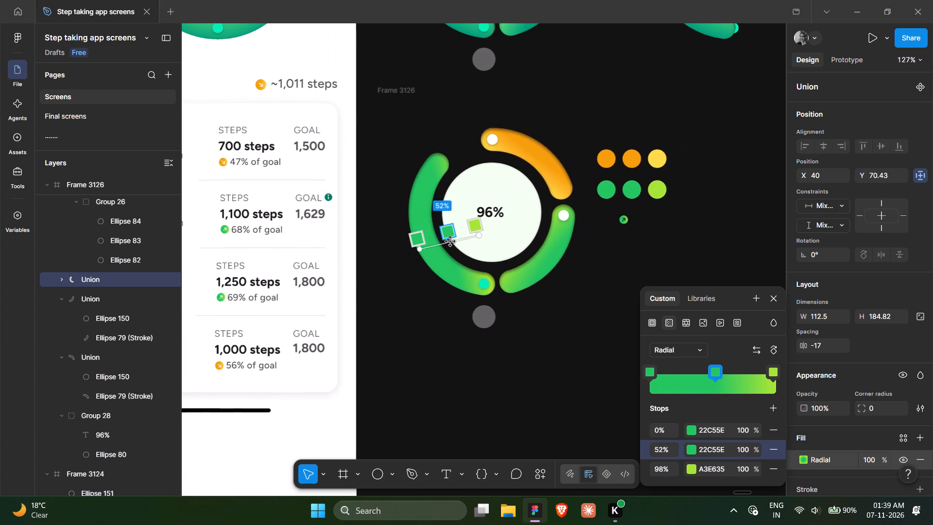
scroll(455, 354, "down", 1)
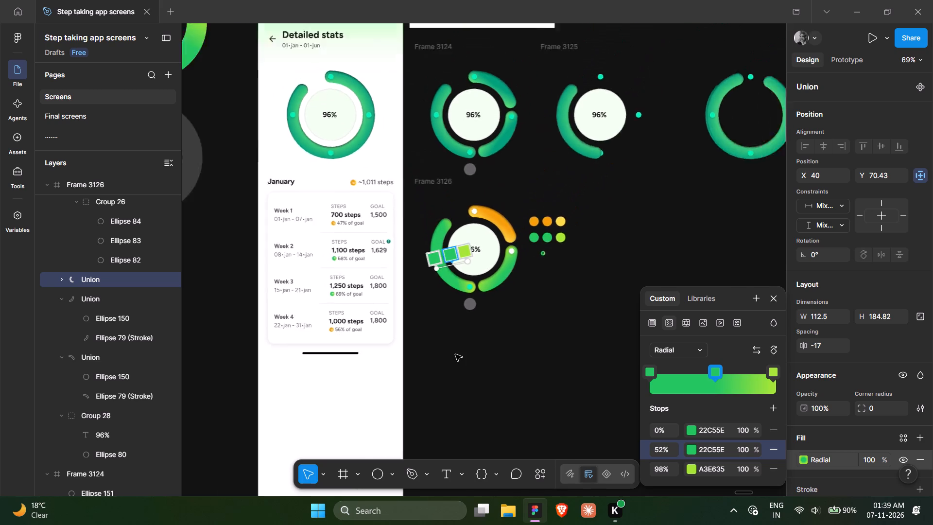
scroll(455, 354, "down", 1)
double_click(463, 313)
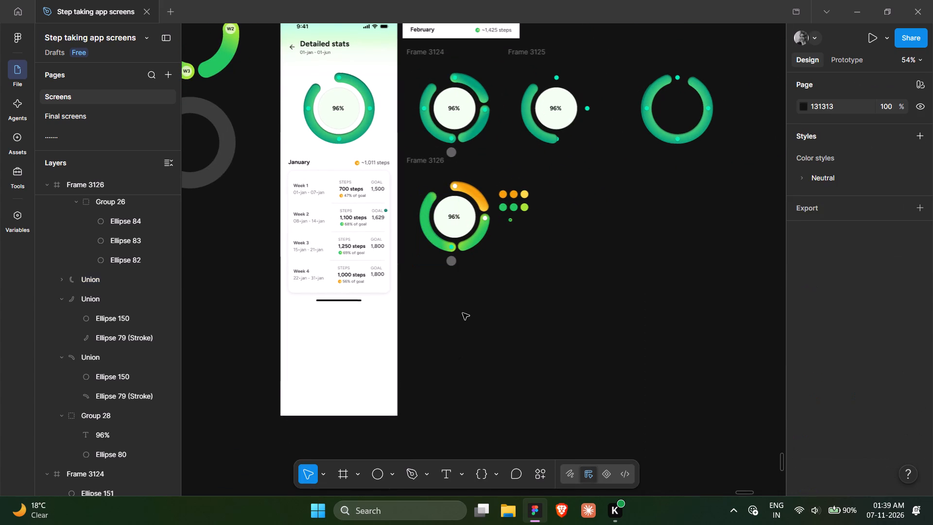
Recolour the turquoise dot at the bottom end of Frame 3126's left arc to white.
scroll(459, 286, "up", 1)
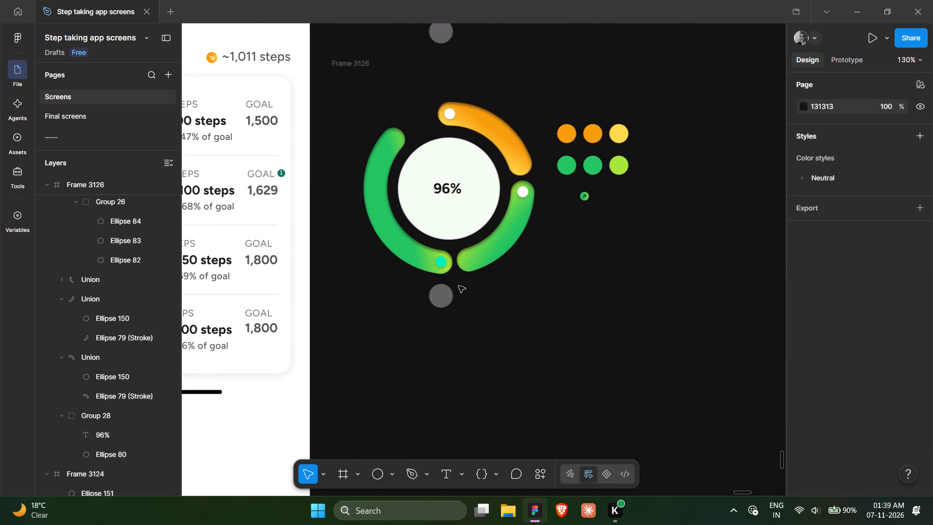
scroll(459, 286, "up", 1)
left_click(507, 364)
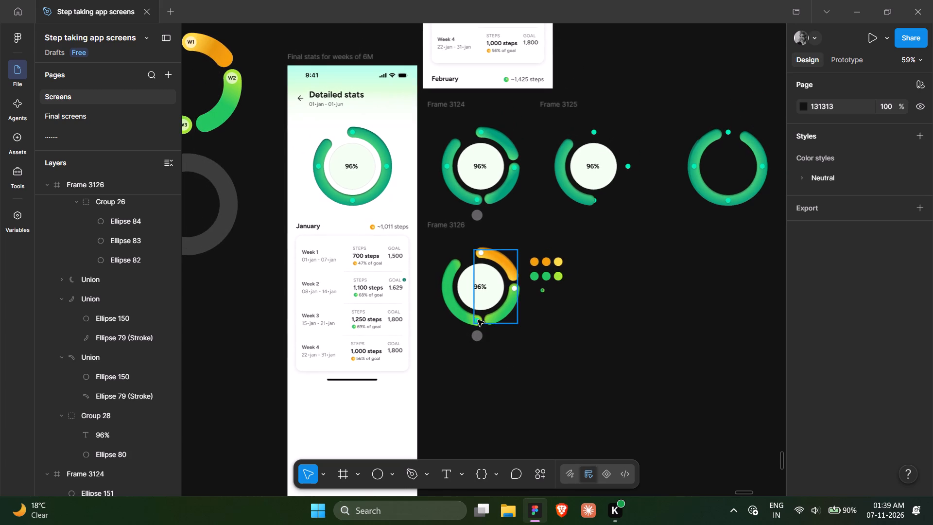
left_click(478, 320, "ctrl")
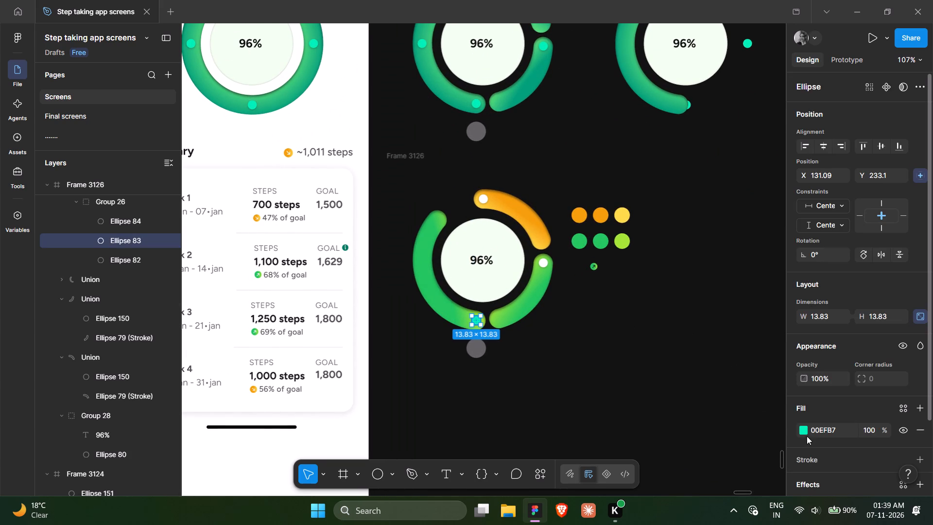
left_click(805, 430)
left_click_drag(704, 245, 625, 197)
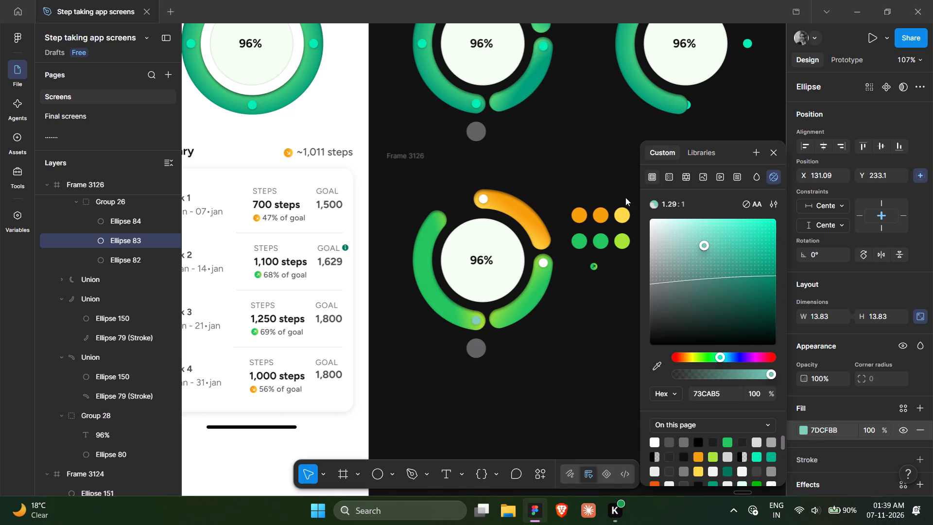
left_click_drag(625, 197, 596, 170)
double_click(608, 351)
Delete the small green arrow symbol below the colour swatches beside Frame 3126's ring.
scroll(608, 351, "right", 1)
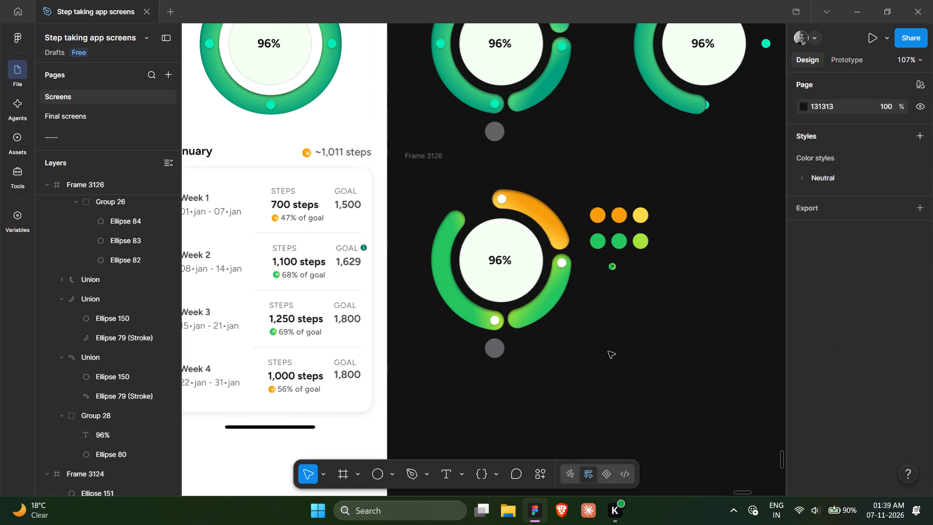
scroll(608, 351, "right", 1)
left_click(632, 278)
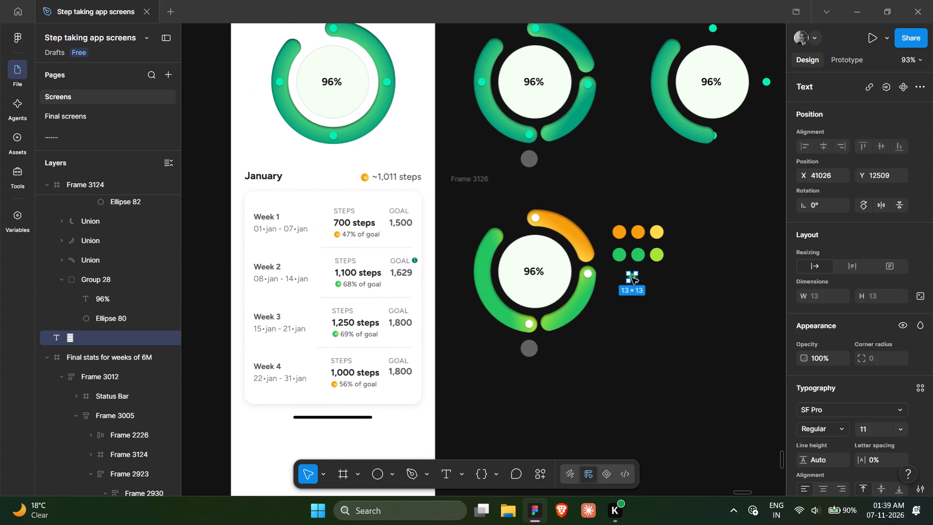
key("Delete")
left_click(576, 410)
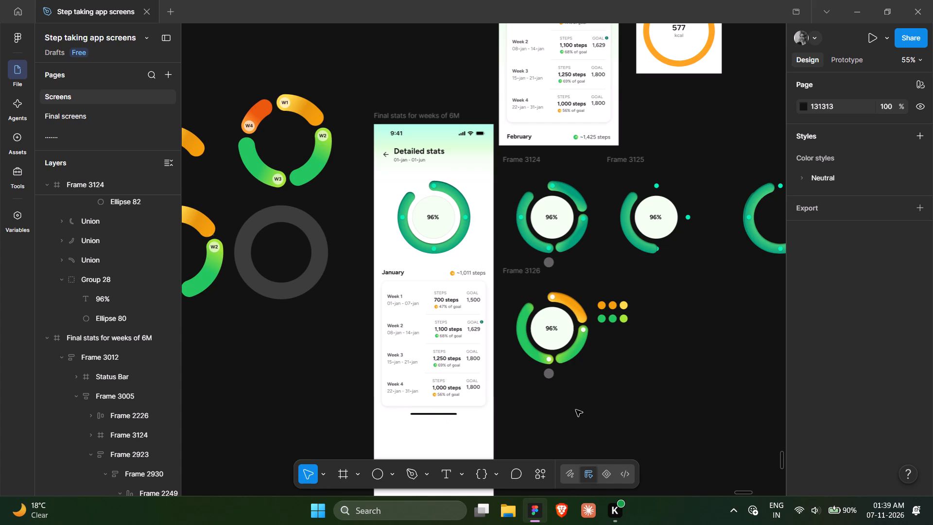
Duplicate the Final stats for weeks of 6M frame containing the green ring, placing the copy below Frame 3126.
scroll(576, 410, "down", 2)
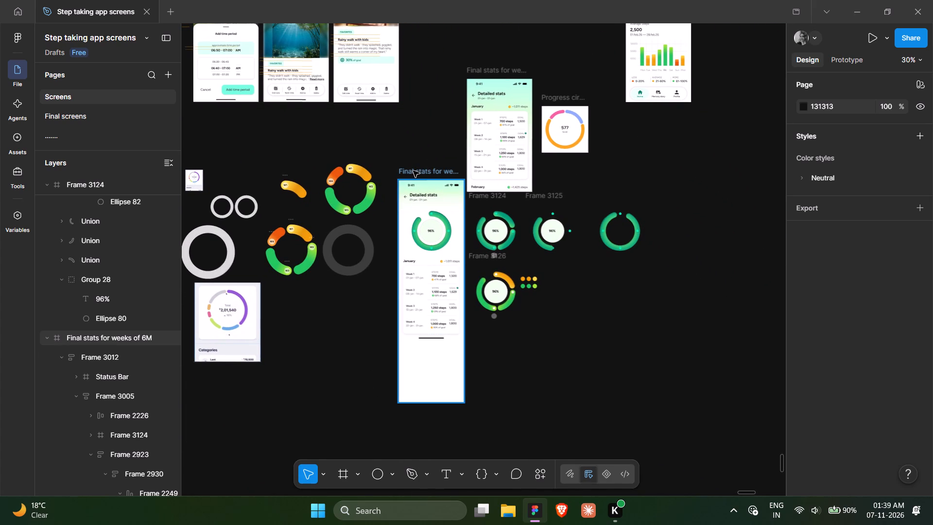
left_click_drag(413, 171, 480, 353, "alt")
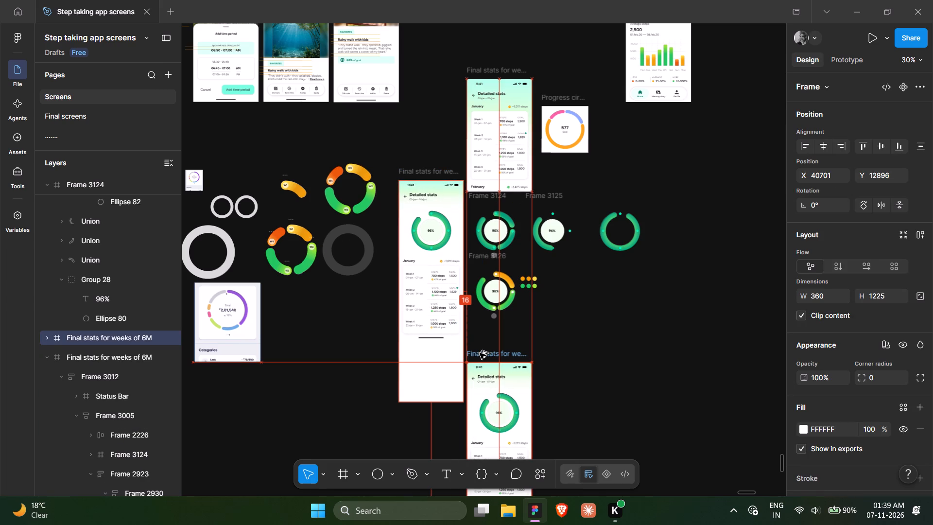
left_click_drag(480, 353, 484, 354, "alt")
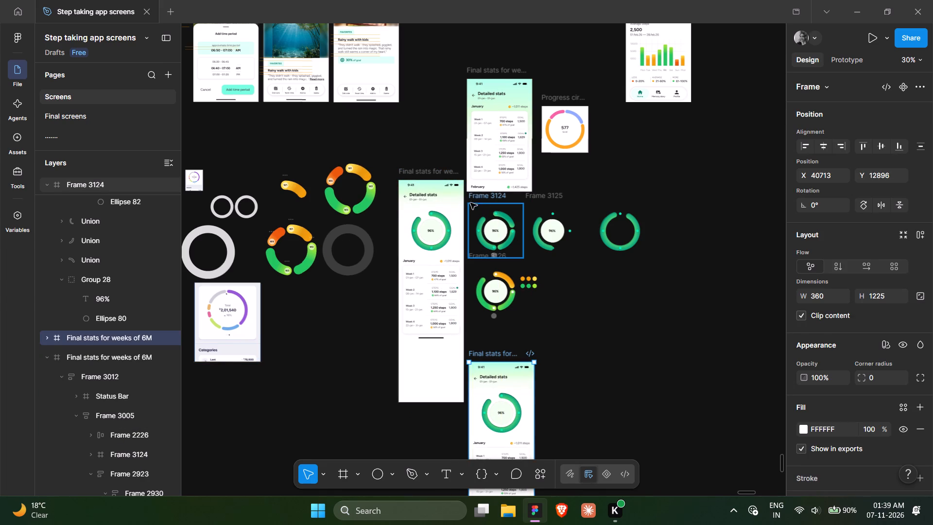
Move Frames 3124, 3125 and 3126 and the standalone ring together rightward, leaving room beside the original Detailed stats screen.
left_click(469, 195)
left_click(604, 352)
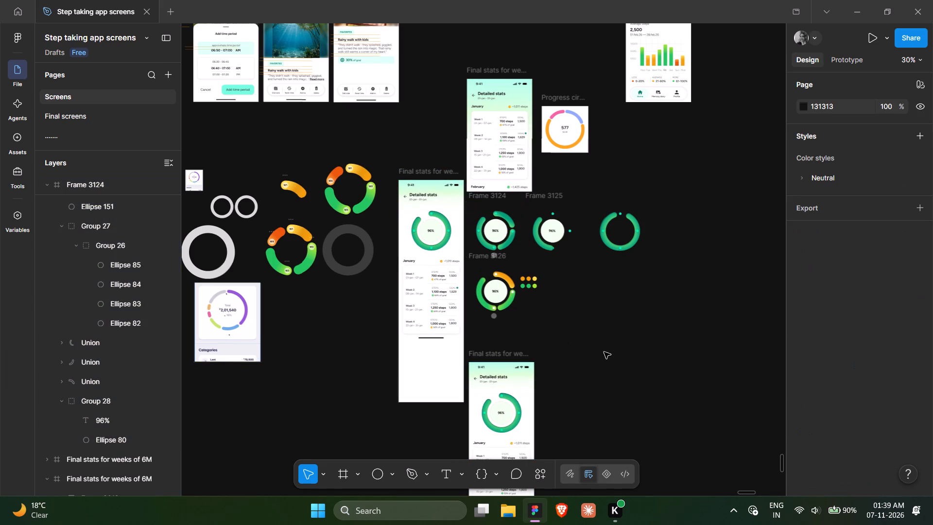
left_click_drag(691, 347, 466, 206)
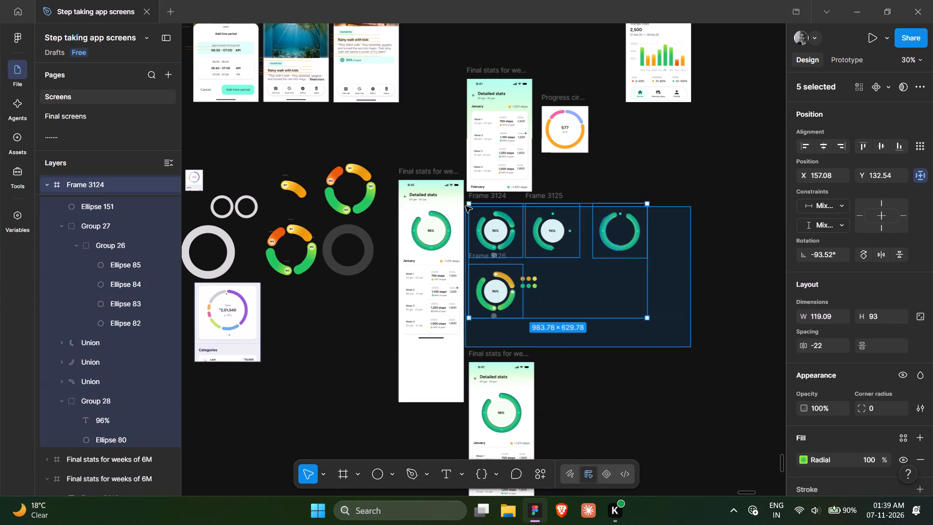
left_click_drag(466, 206, 465, 193)
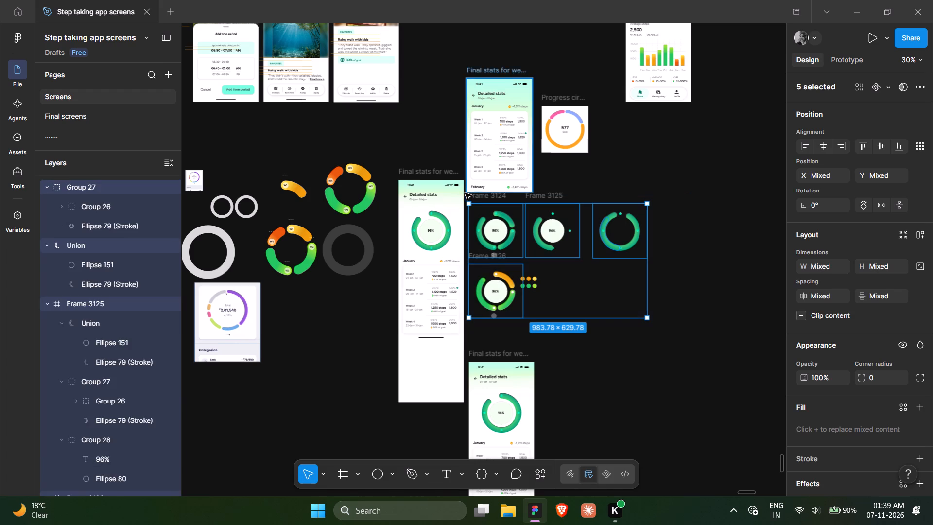
left_click_drag(498, 225, 549, 226)
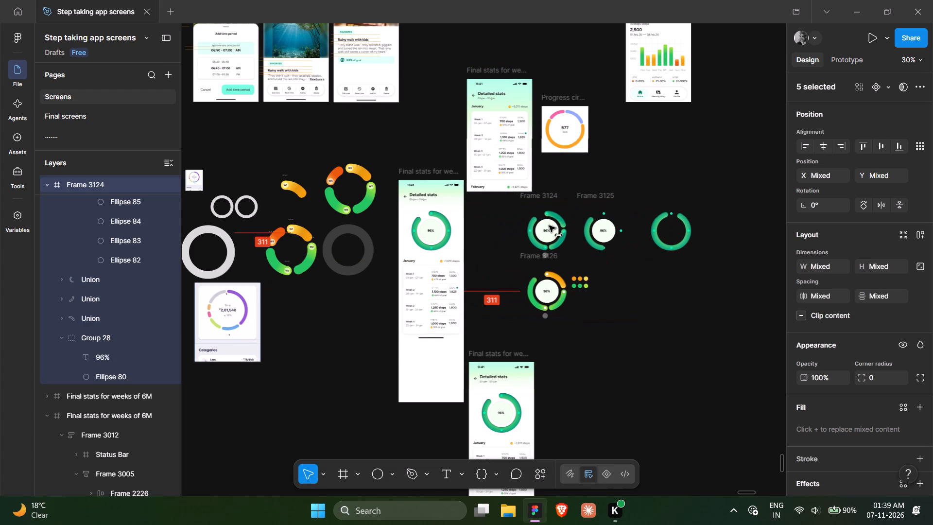
left_click_drag(549, 226, 583, 225)
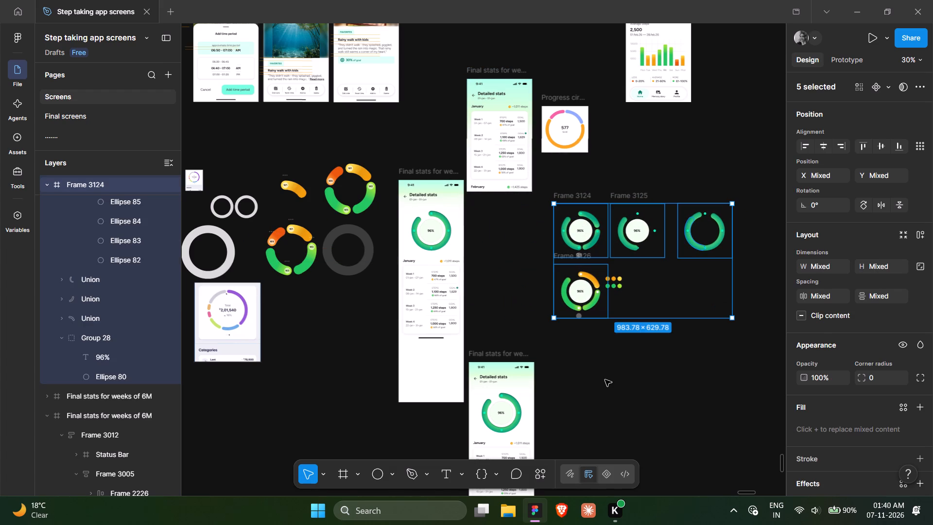
left_click_drag(582, 236, 592, 236)
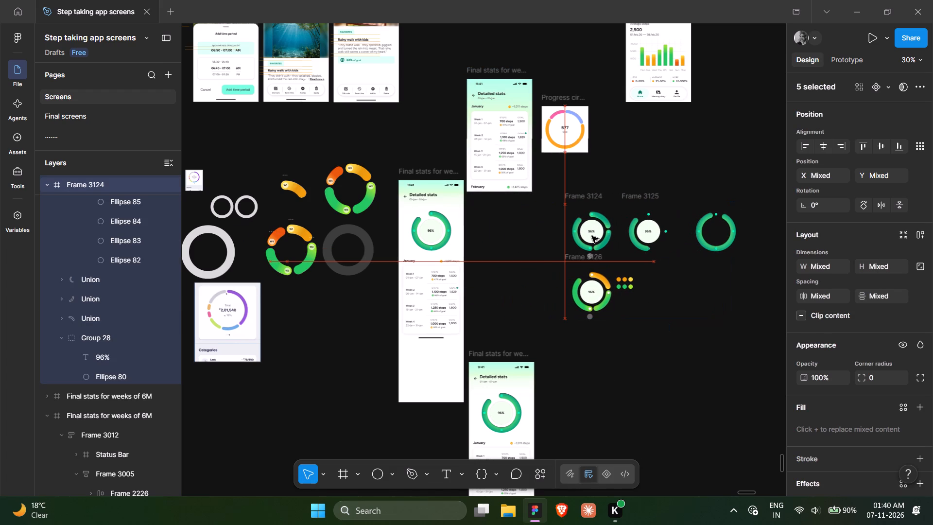
left_click_drag(592, 236, 596, 234)
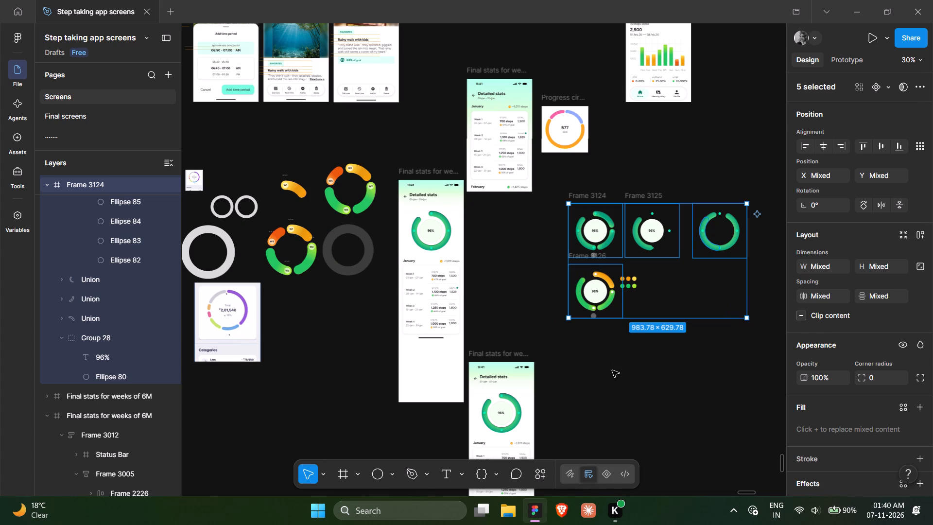
left_click(612, 370)
Move the duplicated Detailed stats screen up into the cleared space beside the original, at about X 40708, Y 12024.
left_click_drag(499, 351, 499, 194)
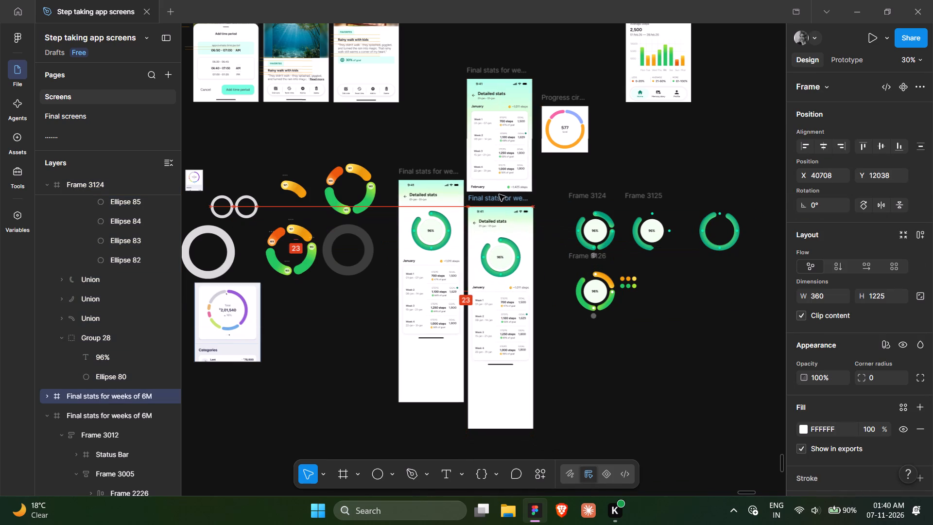
left_click_drag(499, 194, 500, 195)
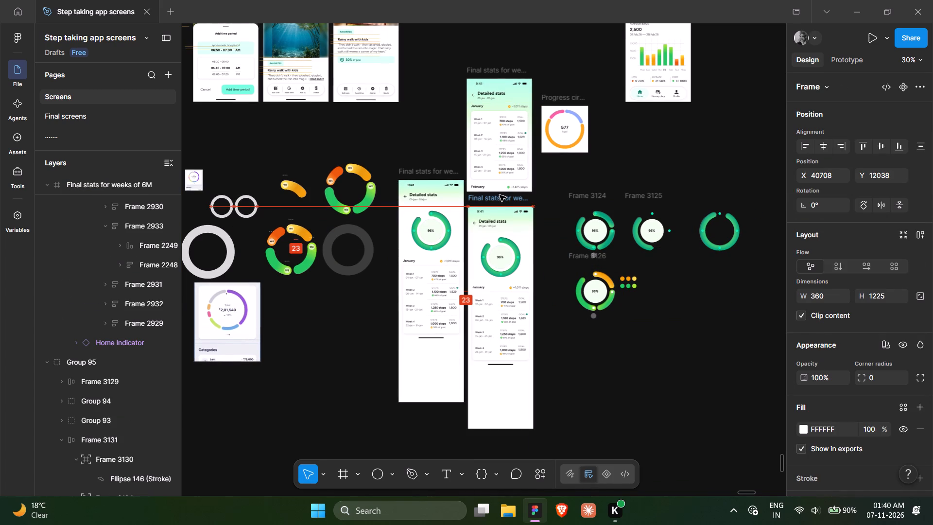
left_click_drag(500, 195, 500, 193)
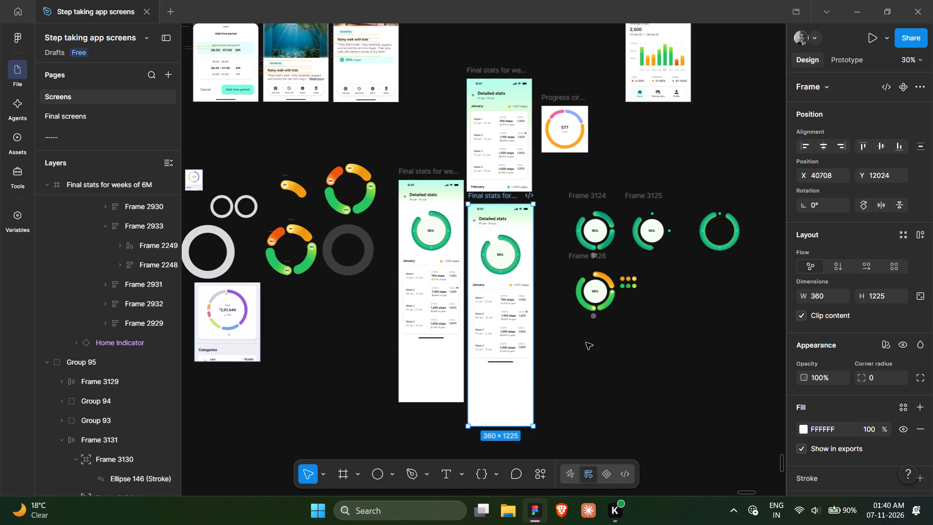
left_click(586, 343)
Move the original Detailed stats screen down so its top is level with the duplicate's.
scroll(586, 343, "up", 1)
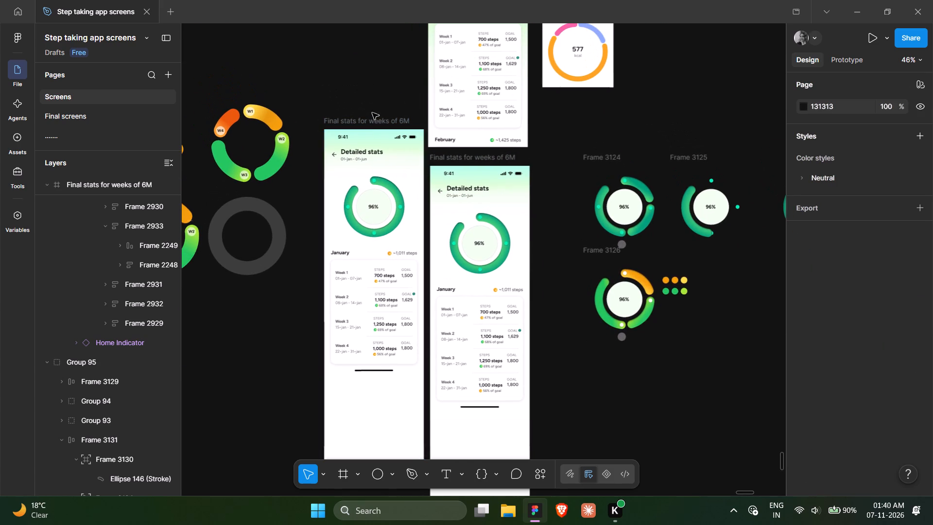
left_click_drag(370, 119, 369, 156)
left_click(577, 397)
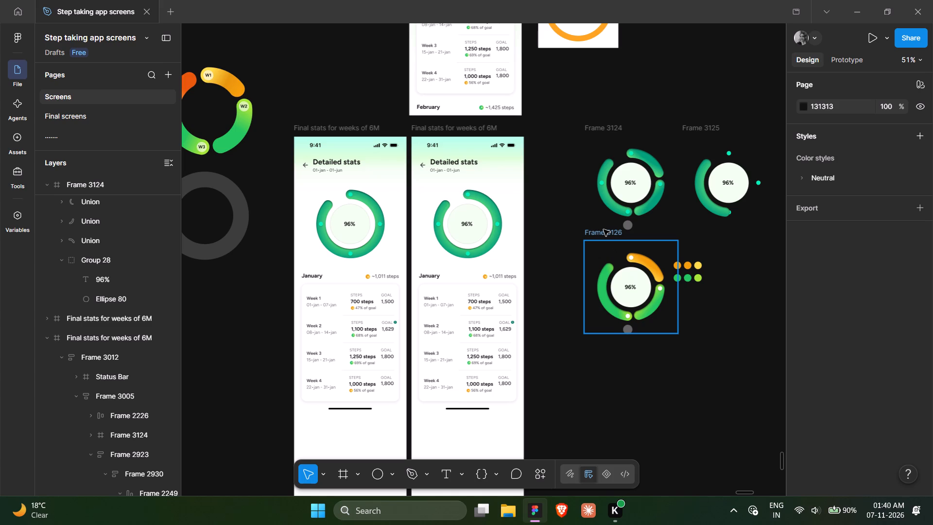
Replace the green ring frame in the duplicated Detailed stats screen with the recoloured Frame 3126.
left_click_drag(604, 231, 477, 261)
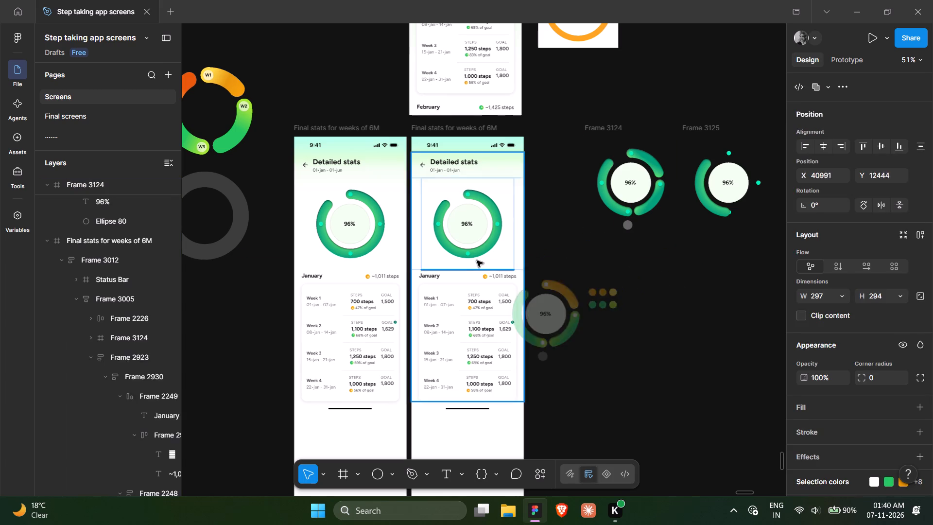
left_click_drag(477, 261, 482, 268)
left_click(463, 216)
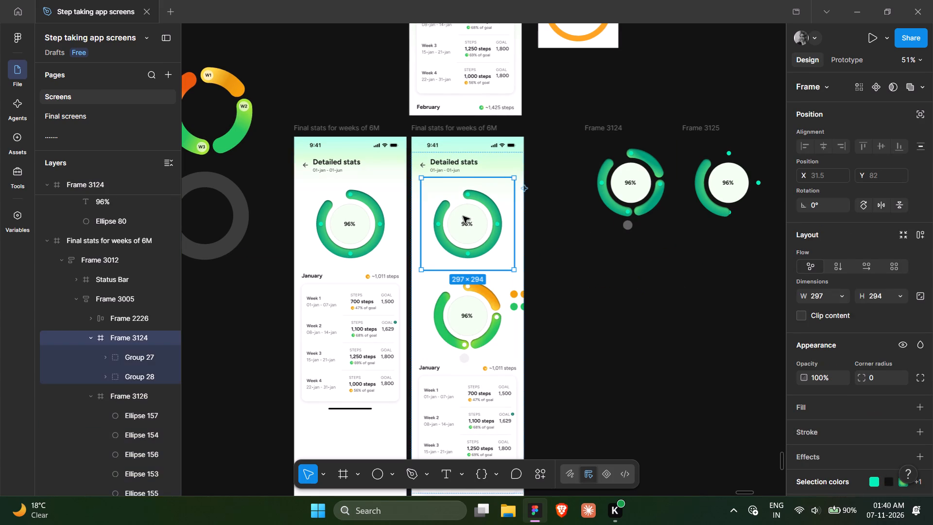
key("Delete")
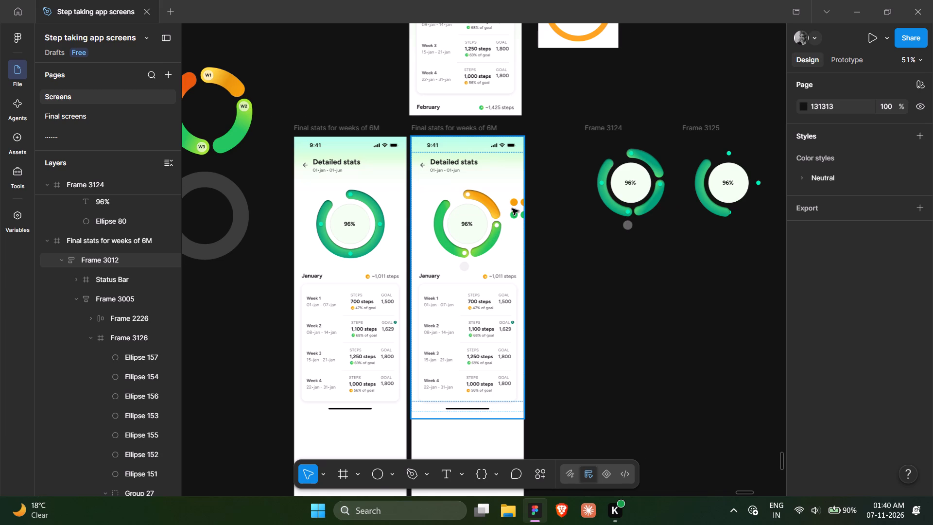
Move the seven swatch circles, Ellipse 151 to Ellipse 157, out of the duplicated screen's Frame 3126 to the bottom of Frame 3124's layers.
left_click(478, 214, "ctrl")
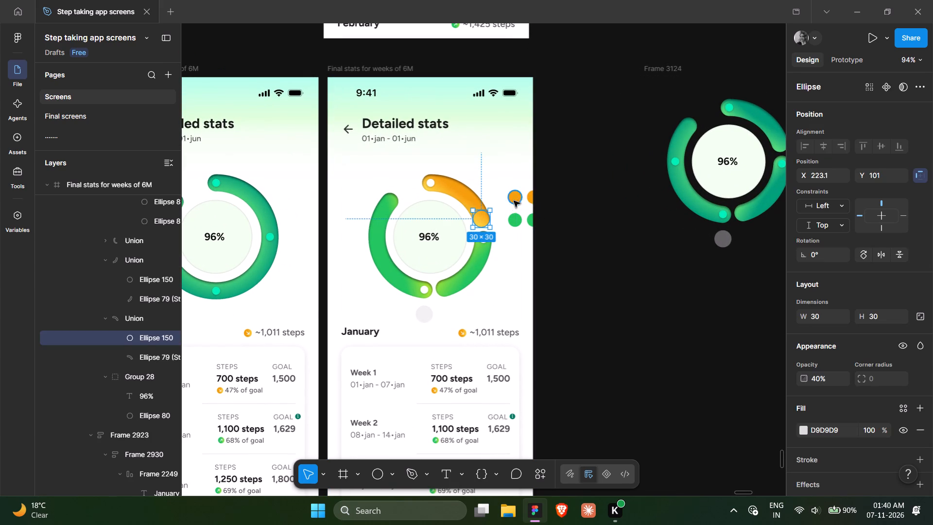
left_click(489, 183)
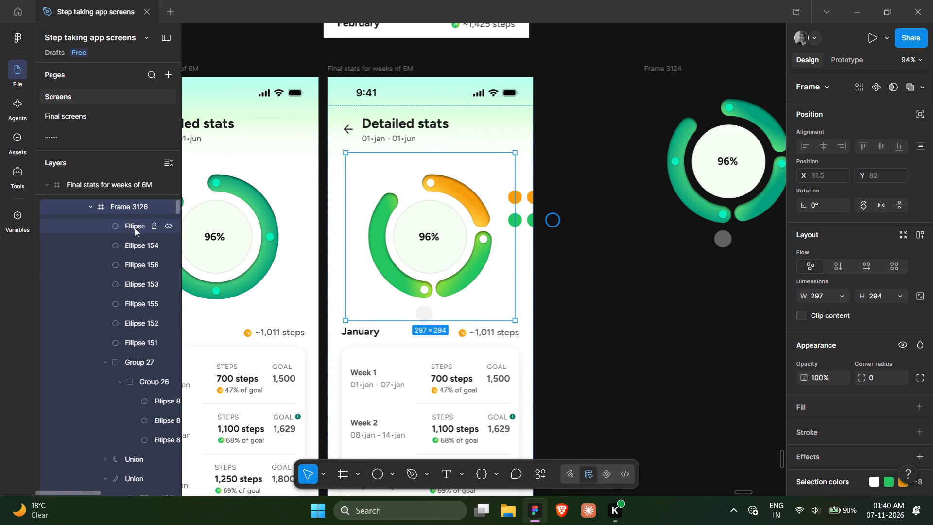
left_click(138, 337)
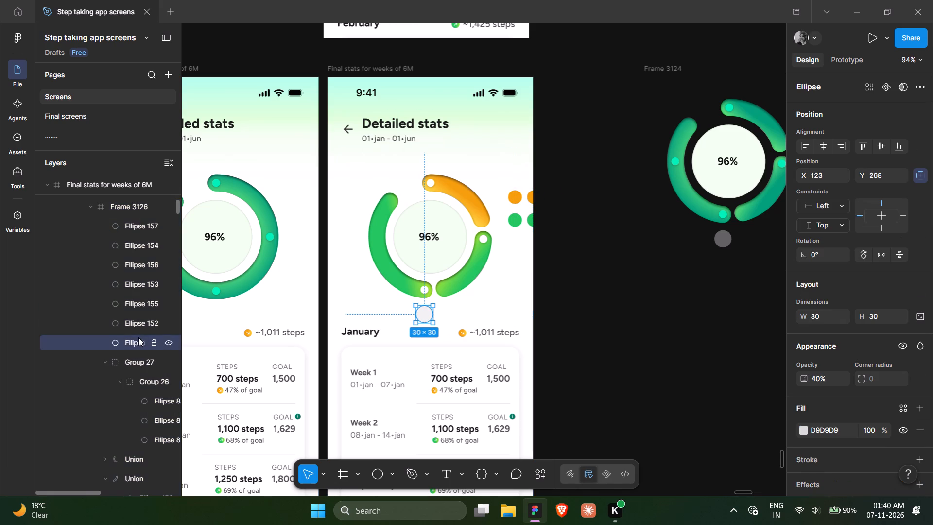
left_click(126, 222, "shift")
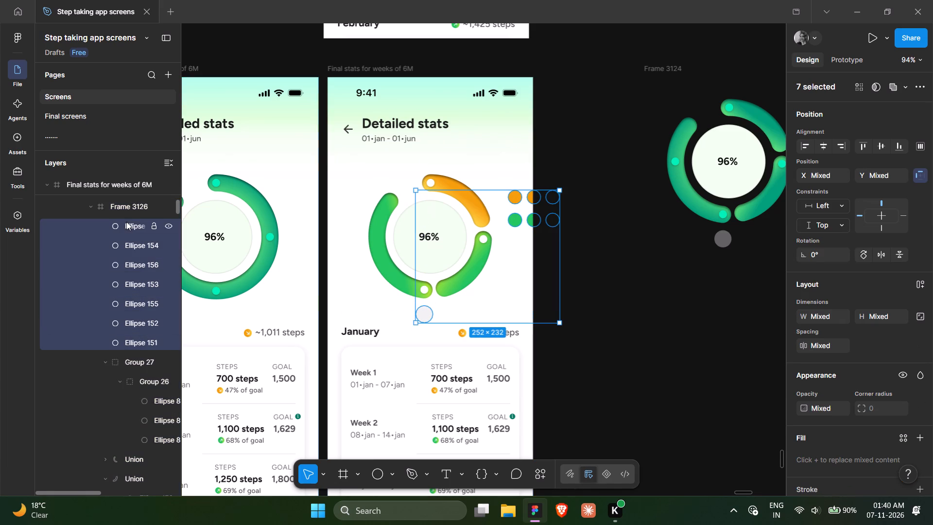
scroll(134, 246, "up", 1)
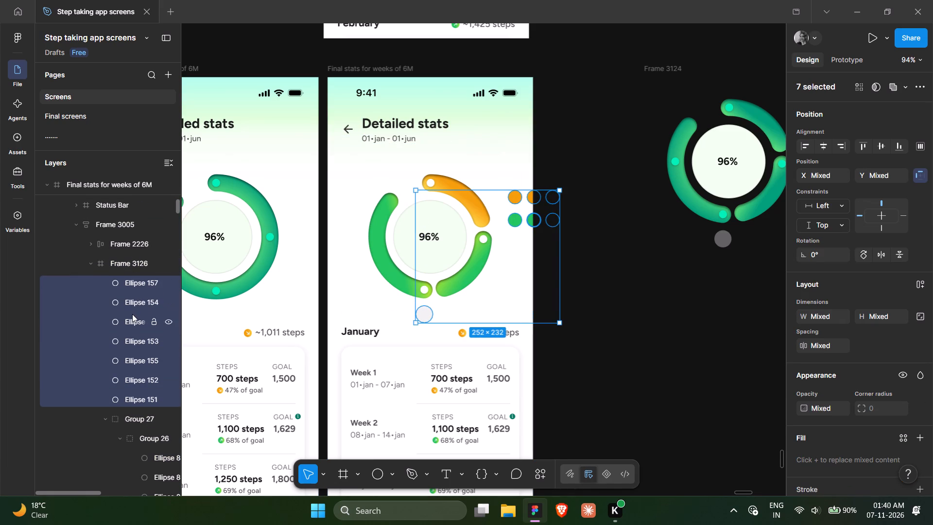
left_click_drag(132, 314, 127, 253)
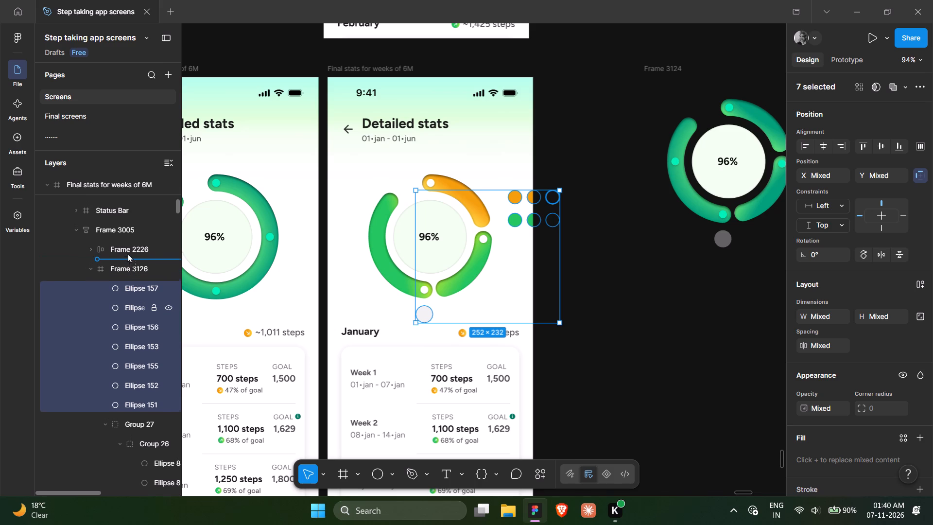
left_click_drag(127, 253, 122, 271)
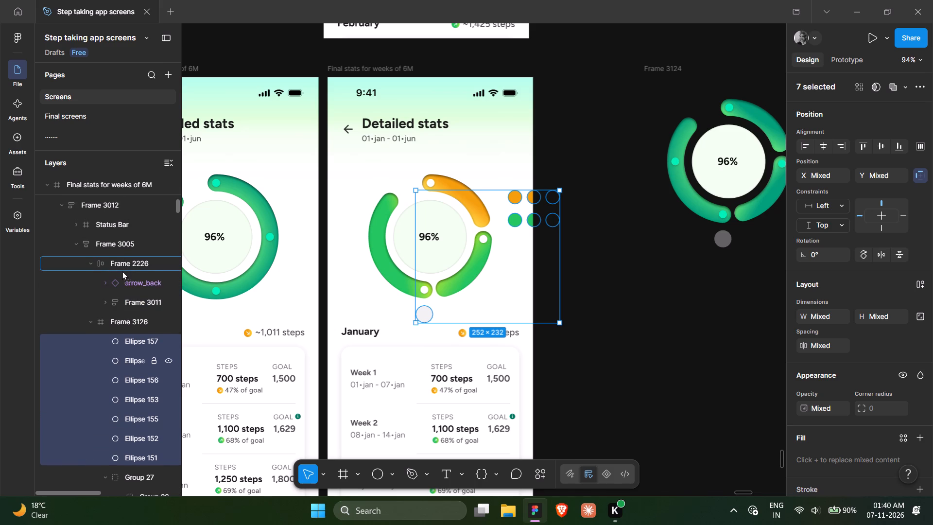
left_click_drag(122, 271, 115, 242)
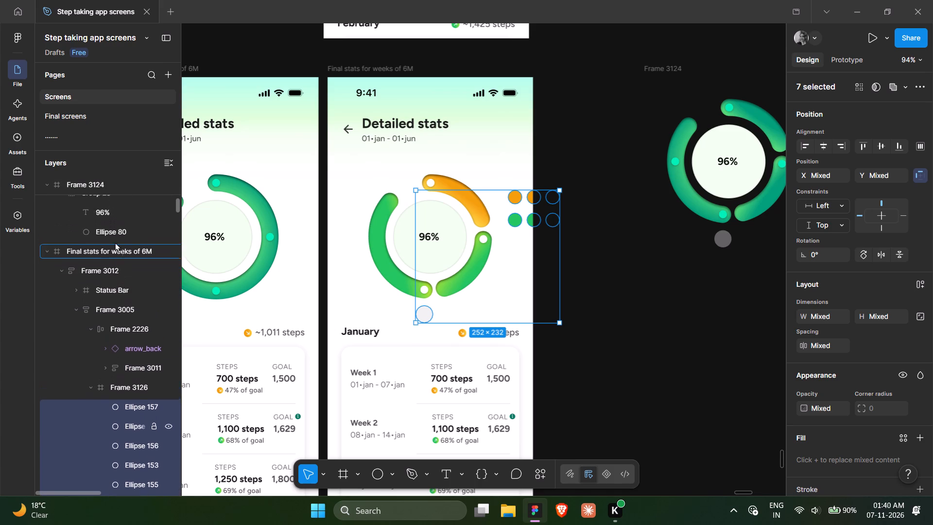
left_click_drag(115, 242, 77, 282)
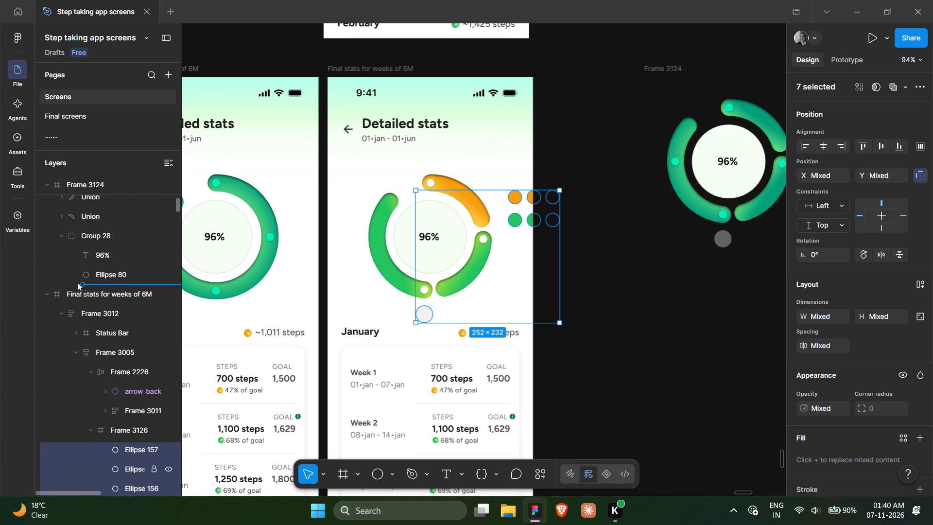
left_click_drag(77, 282, 59, 278)
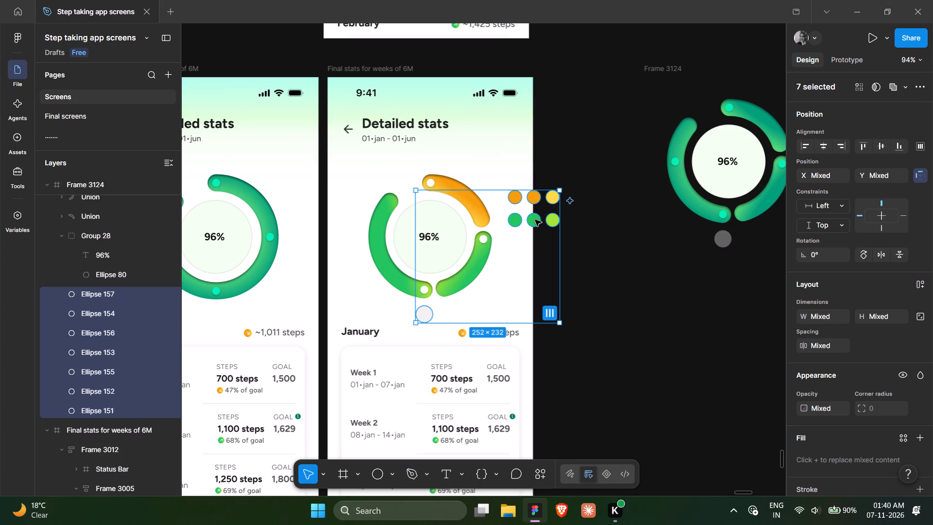
Move the seven swatch circles off the duplicated Detailed stats screen, placing the coloured ones below Frame 3124's ring.
left_click_drag(535, 220, 727, 293)
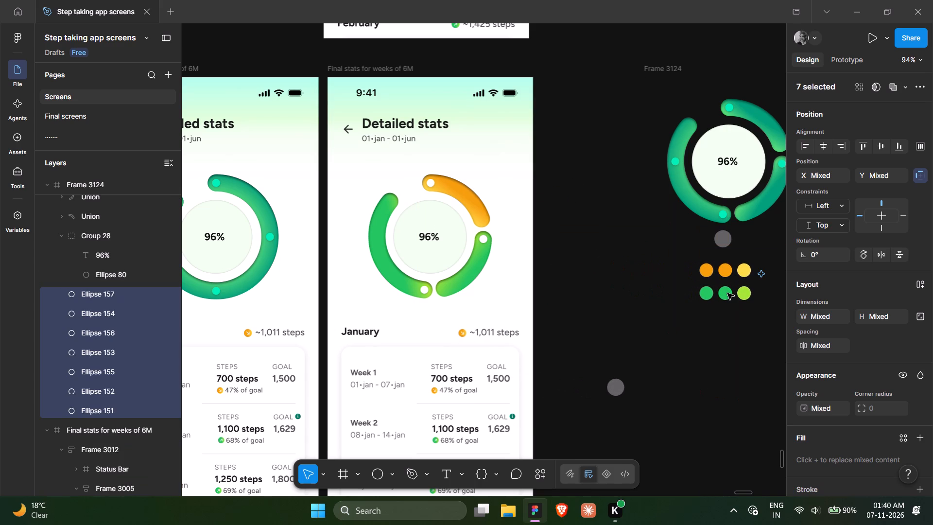
left_click(570, 288)
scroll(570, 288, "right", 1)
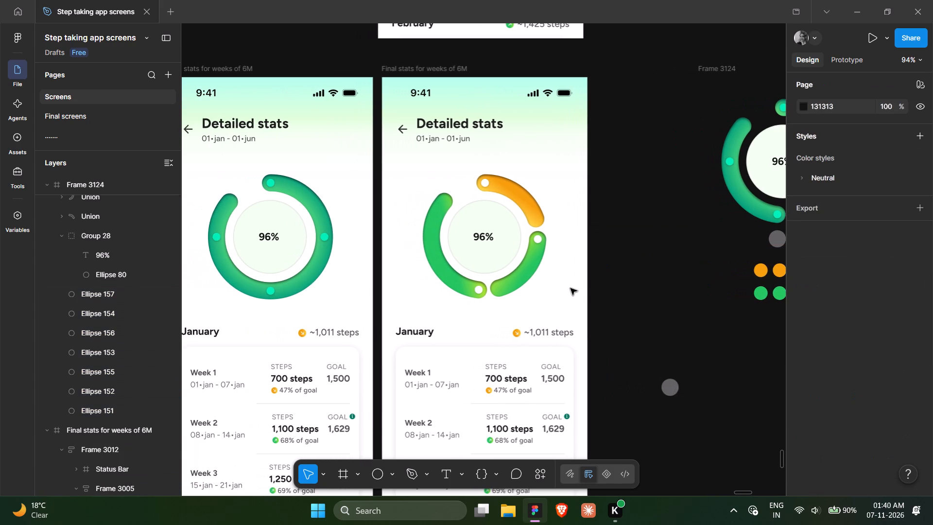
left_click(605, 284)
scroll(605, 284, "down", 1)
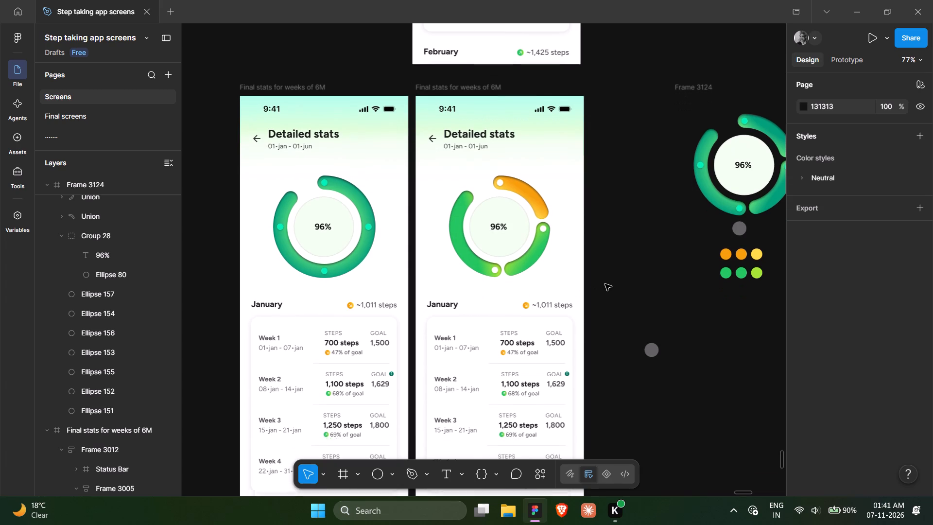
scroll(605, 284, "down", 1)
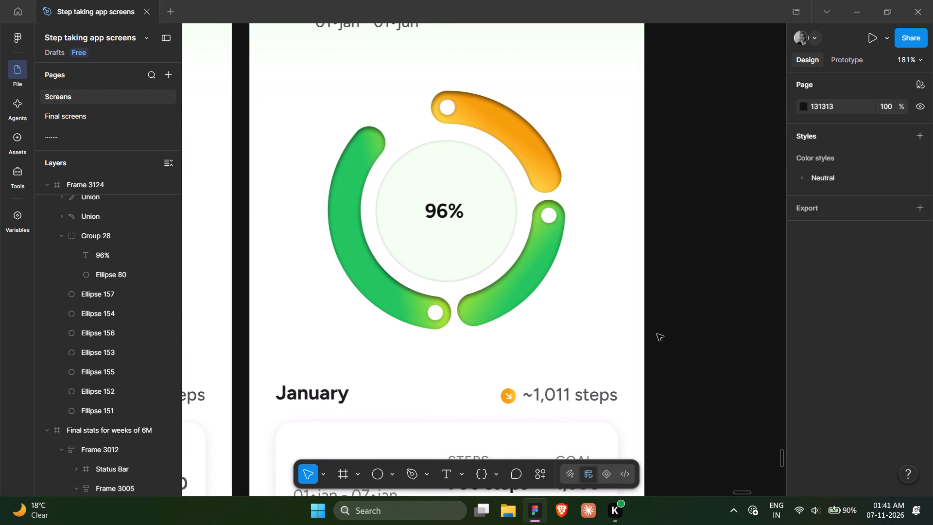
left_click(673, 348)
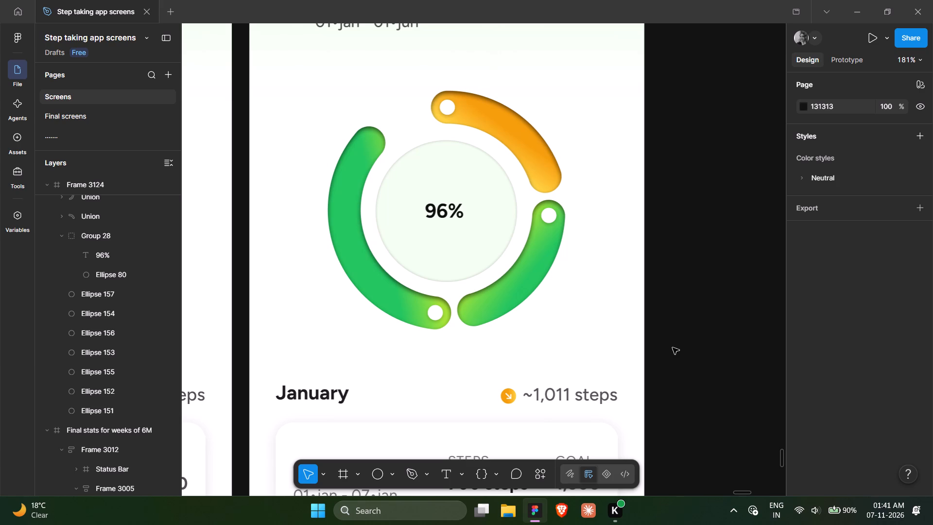